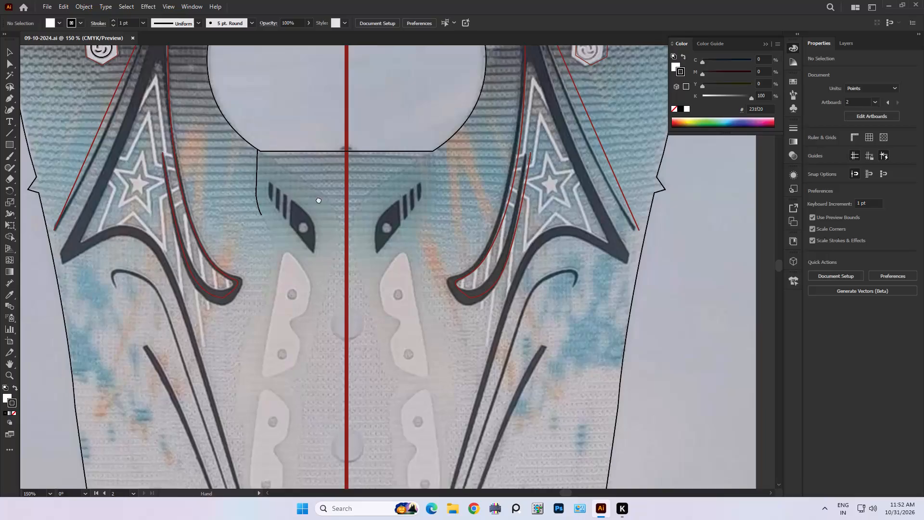
Trace the outer dark stripe on the shoe upper's right half with the Pen tool, from its lower tip to its upper end.
{"action": "middle_click_drag", "start_coordinate": [313, 286], "coordinate": [269, 136]}
{"action": "scroll", "coordinate": [412, 163], "scroll_direction": "down", "scroll_amount": 2, "text": "alt"}
{"action": "middle_click_drag", "start_coordinate": [390, 229], "coordinate": [326, 246]}
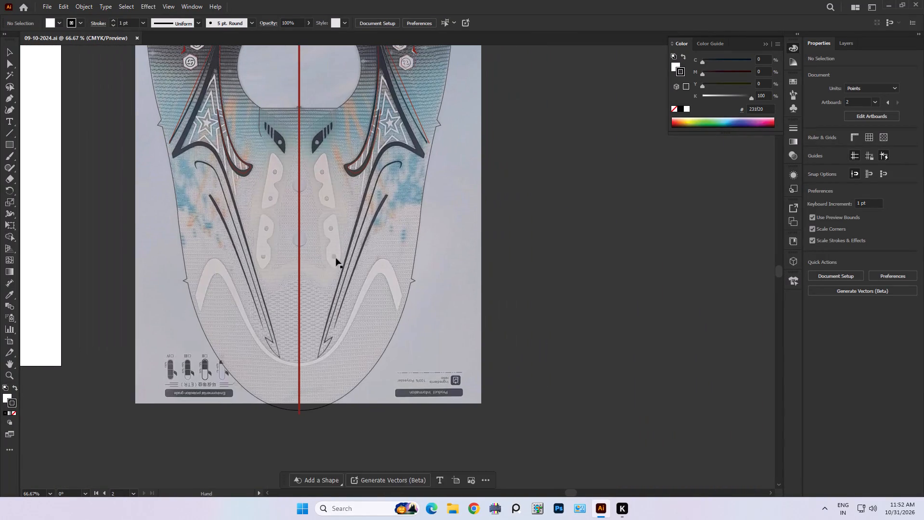
{"action": "scroll", "coordinate": [339, 272], "scroll_direction": "up", "scroll_amount": 1, "text": "alt"}
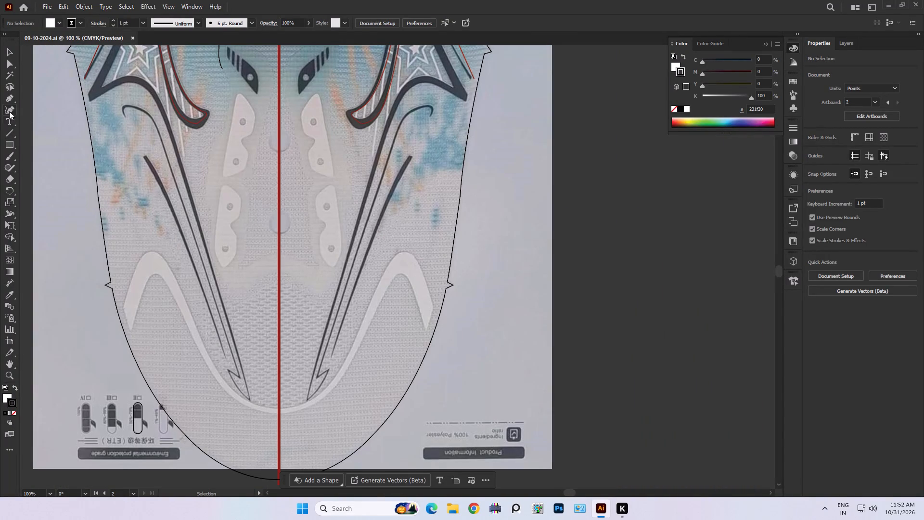
{"action": "left_click", "coordinate": [6, 100]}
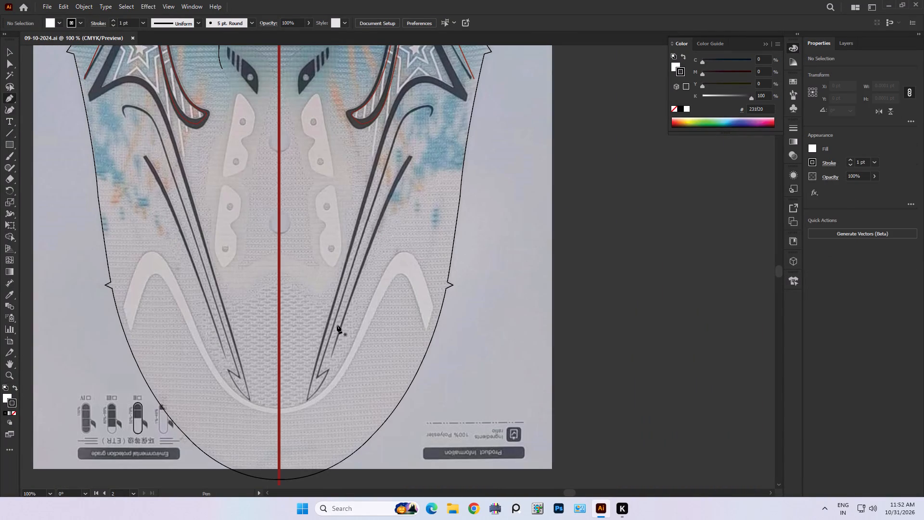
{"action": "left_click", "coordinate": [330, 358]}
{"action": "left_click_drag", "start_coordinate": [411, 156], "coordinate": [425, 140]}
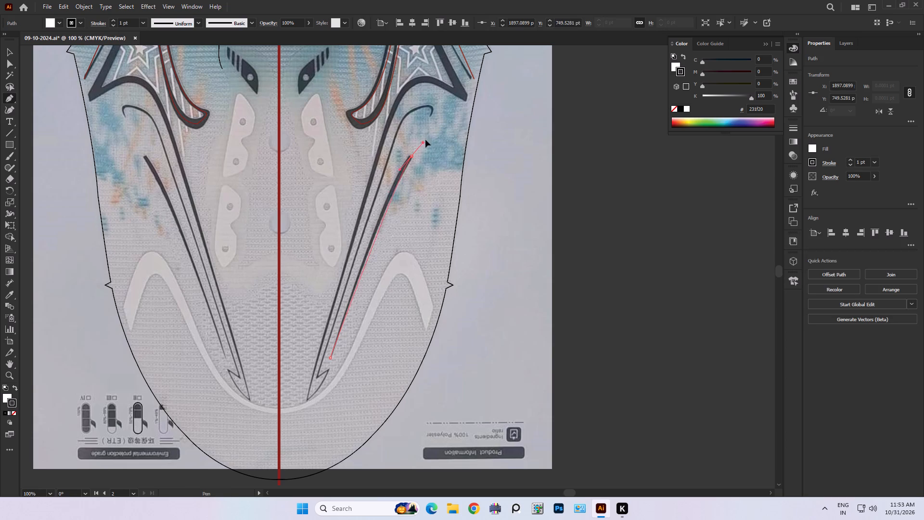
{"action": "left_click_drag", "start_coordinate": [425, 140], "coordinate": [439, 120]}
{"action": "left_click", "coordinate": [9, 50]}
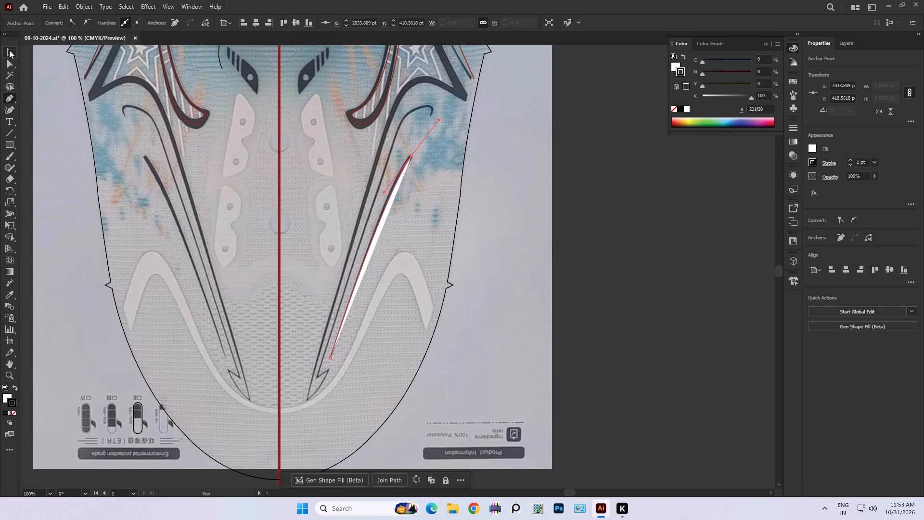
Give the traced stripe curve no fill and a black stroke.
{"action": "left_click", "coordinate": [4, 393]}
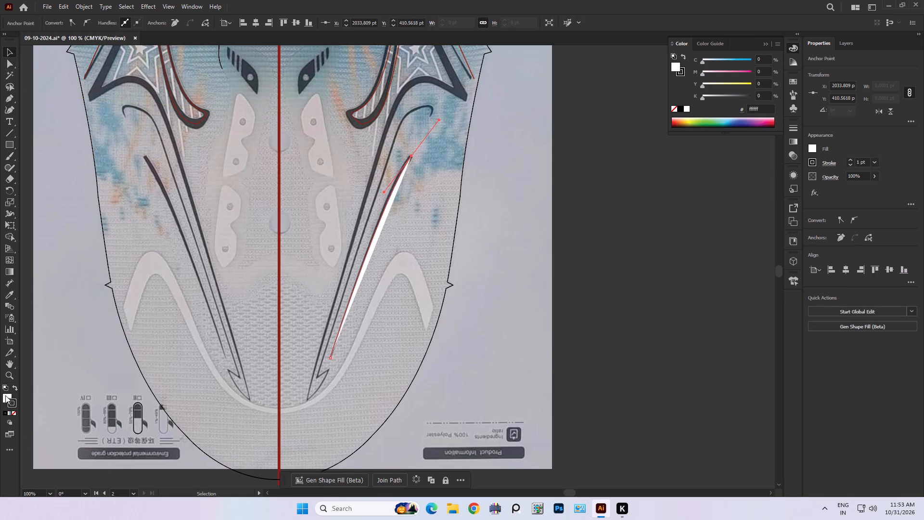
{"action": "left_click", "coordinate": [14, 388]}
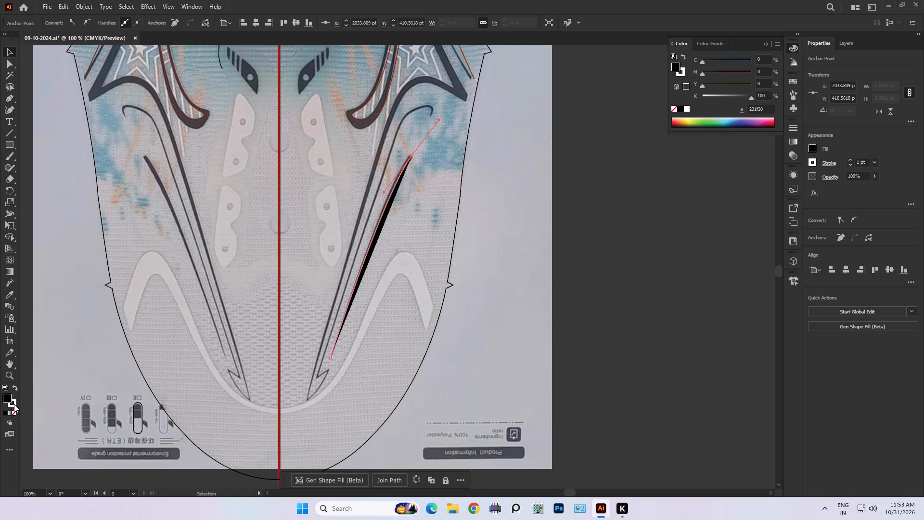
{"action": "left_click", "coordinate": [14, 404]}
{"action": "left_click", "coordinate": [15, 413]}
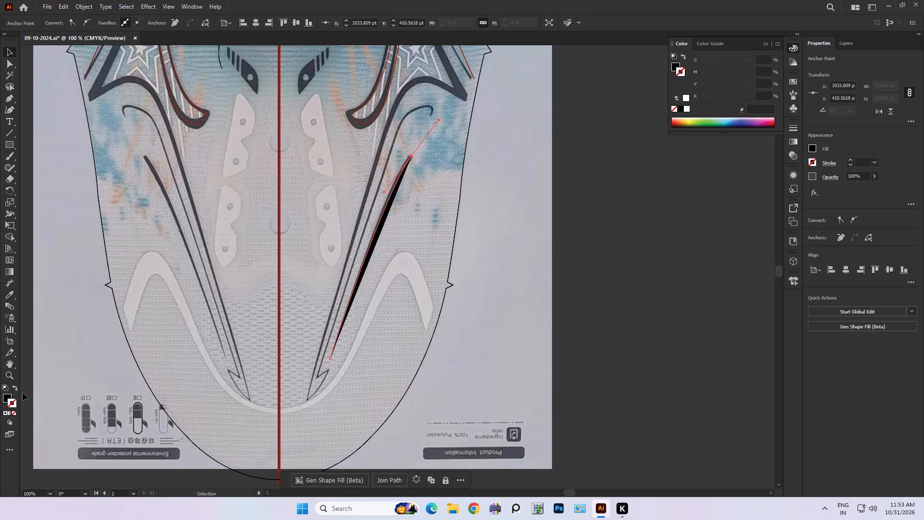
{"action": "left_click", "coordinate": [6, 394]}
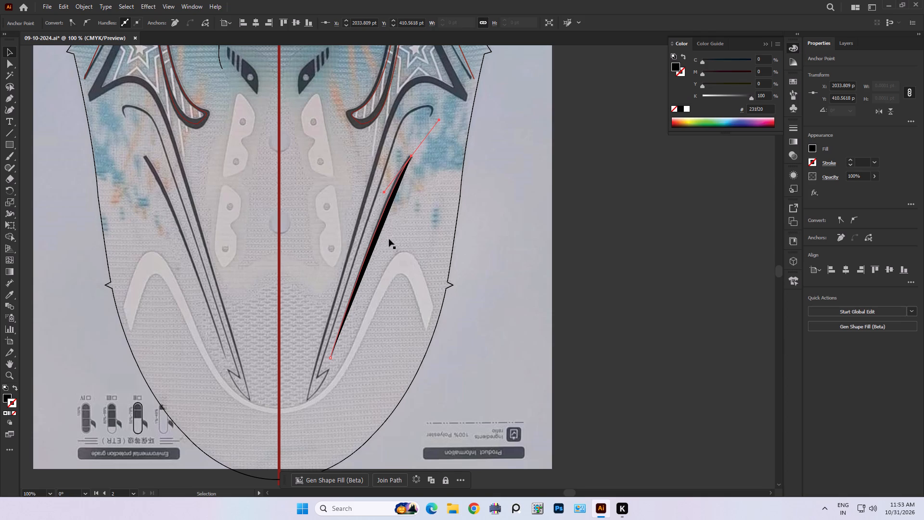
{"action": "left_click", "coordinate": [8, 52]}
{"action": "left_click", "coordinate": [554, 254]}
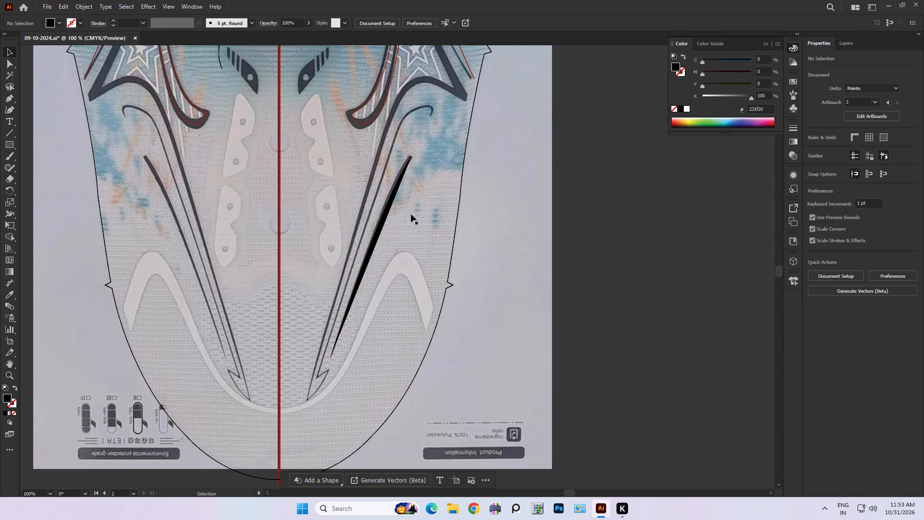
{"action": "left_click", "coordinate": [377, 232]}
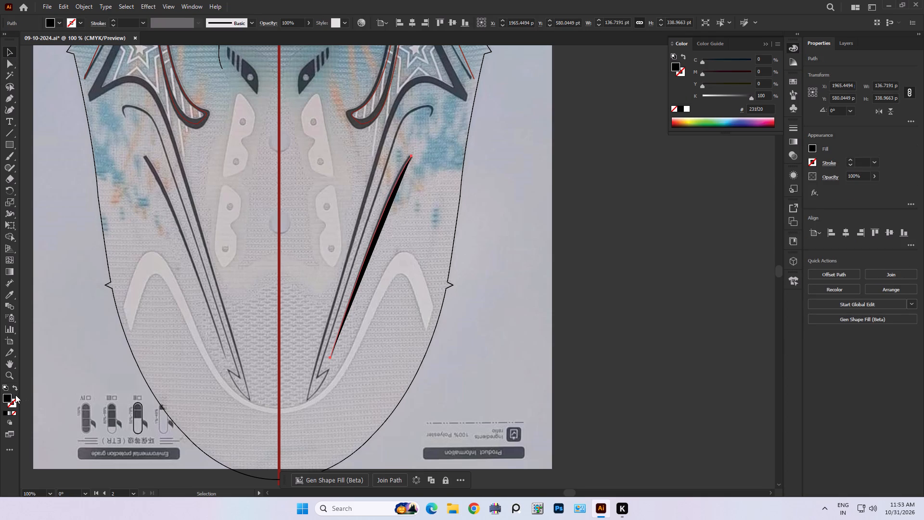
{"action": "left_click", "coordinate": [13, 385]}
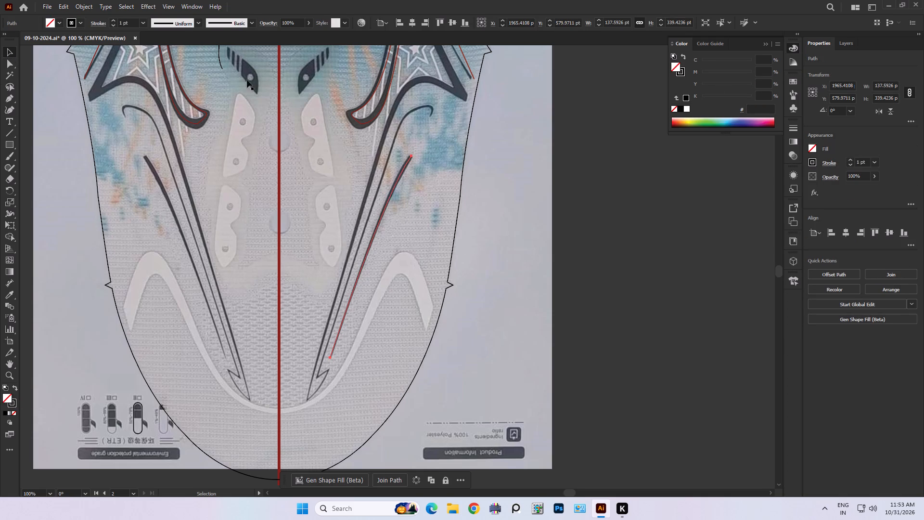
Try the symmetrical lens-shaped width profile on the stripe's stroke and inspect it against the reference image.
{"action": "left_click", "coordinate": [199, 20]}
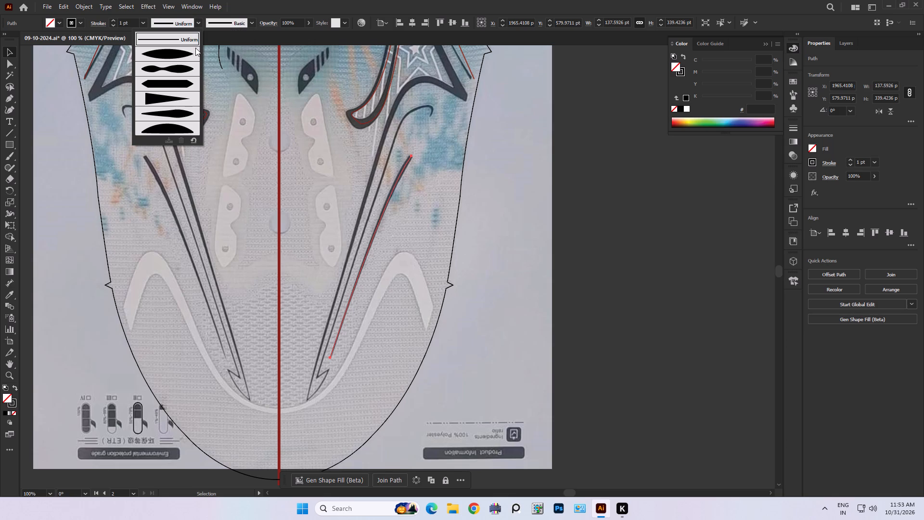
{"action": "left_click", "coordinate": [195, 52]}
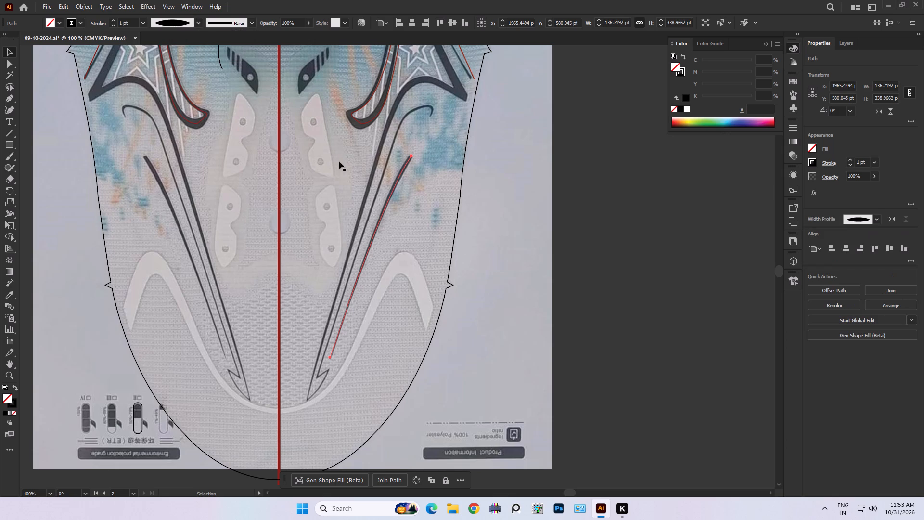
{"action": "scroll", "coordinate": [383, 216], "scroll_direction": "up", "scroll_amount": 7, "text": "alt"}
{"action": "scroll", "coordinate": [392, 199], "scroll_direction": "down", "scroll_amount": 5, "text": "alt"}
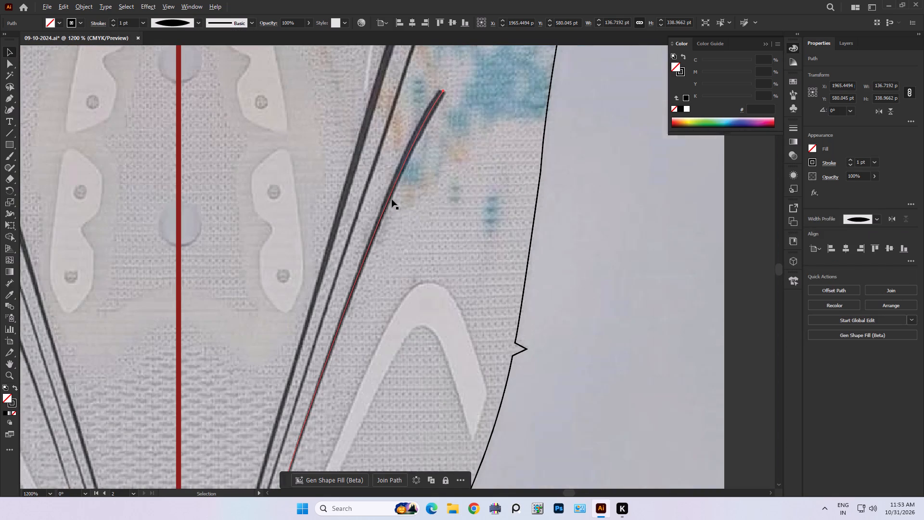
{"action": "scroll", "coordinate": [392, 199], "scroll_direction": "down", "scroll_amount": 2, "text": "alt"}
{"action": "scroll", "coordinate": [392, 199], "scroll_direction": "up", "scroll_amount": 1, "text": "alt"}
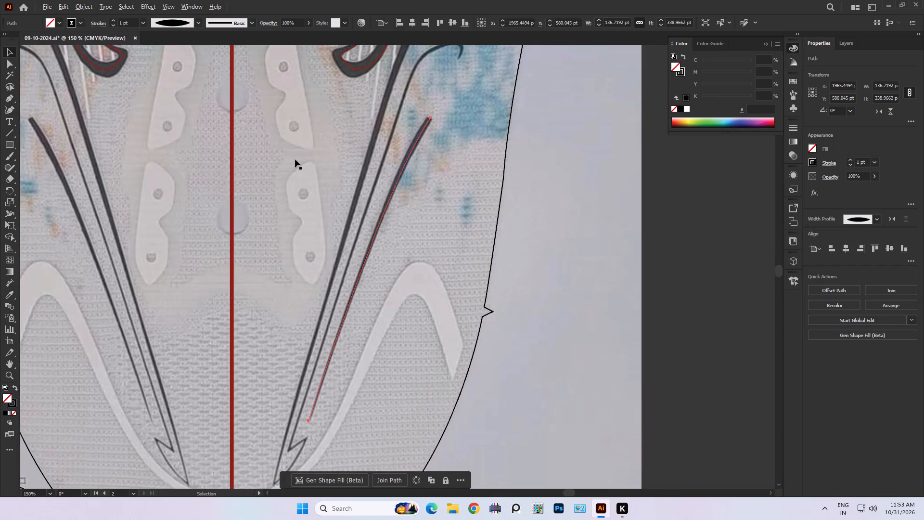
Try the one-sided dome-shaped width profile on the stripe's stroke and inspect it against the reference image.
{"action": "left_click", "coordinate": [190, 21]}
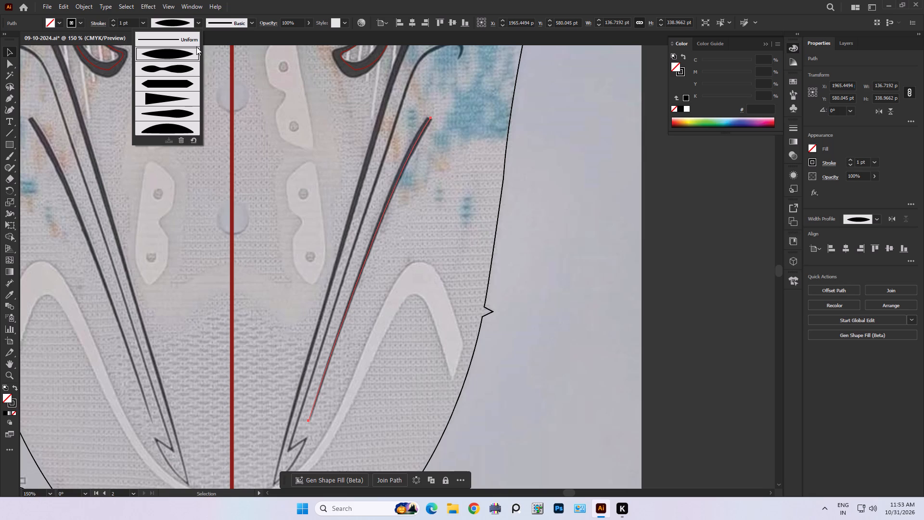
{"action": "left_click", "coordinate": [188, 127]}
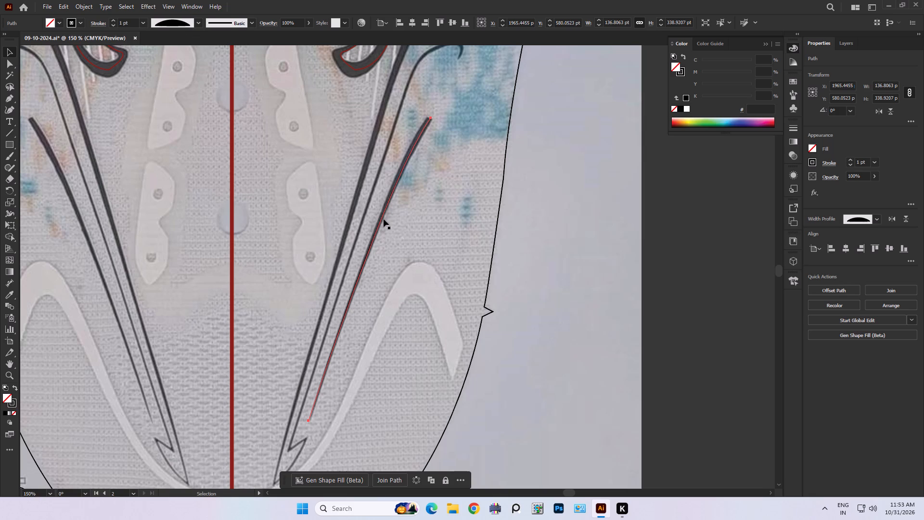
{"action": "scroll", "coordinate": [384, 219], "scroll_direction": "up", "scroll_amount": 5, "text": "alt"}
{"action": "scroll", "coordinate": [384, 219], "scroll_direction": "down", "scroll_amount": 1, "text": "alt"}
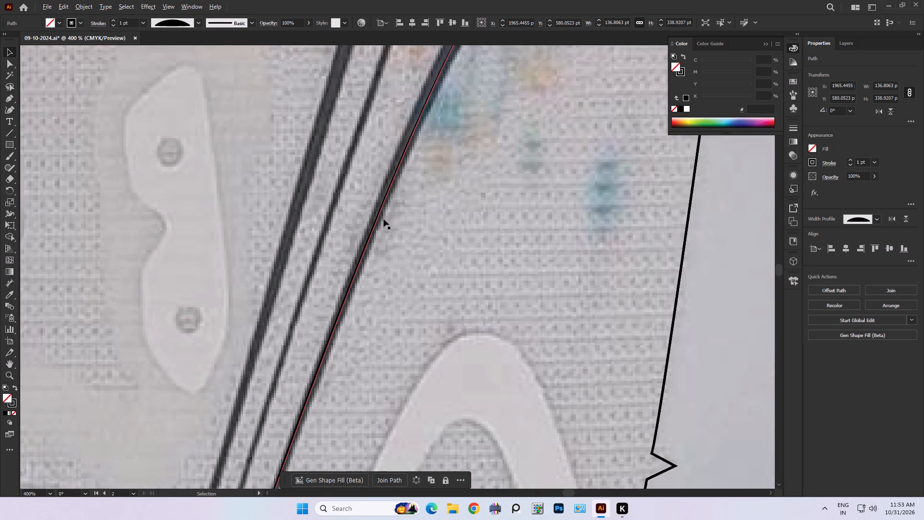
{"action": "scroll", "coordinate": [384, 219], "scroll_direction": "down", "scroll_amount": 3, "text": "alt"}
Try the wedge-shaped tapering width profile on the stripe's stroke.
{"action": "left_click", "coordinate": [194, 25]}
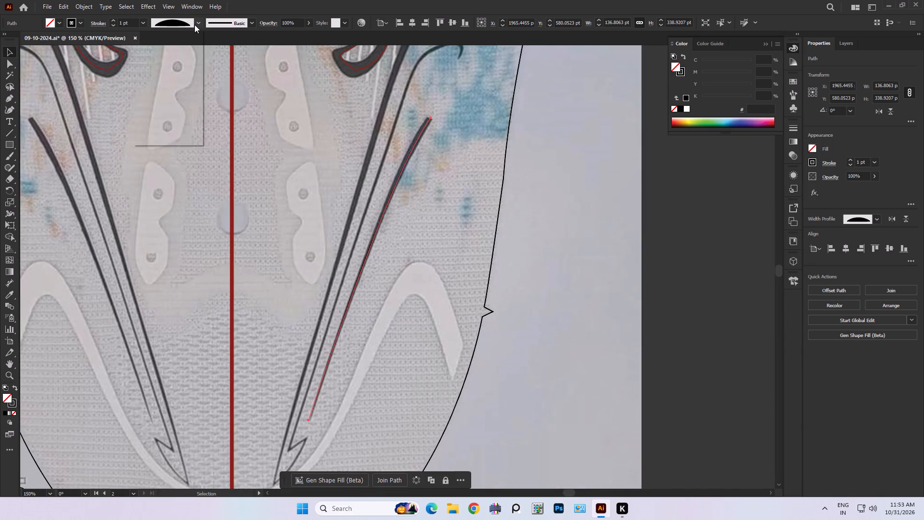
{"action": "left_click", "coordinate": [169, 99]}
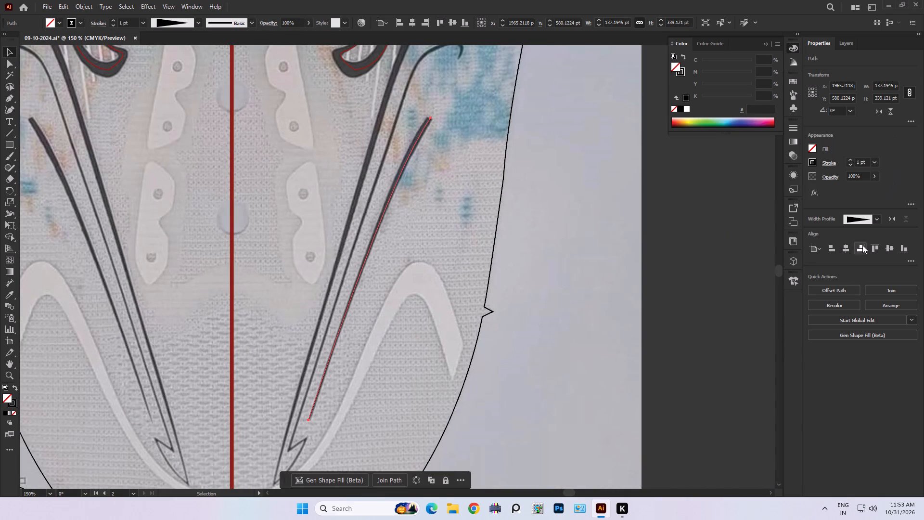
Set the stripe's stroke weight to 9 pt.
{"action": "left_click", "coordinate": [872, 163]}
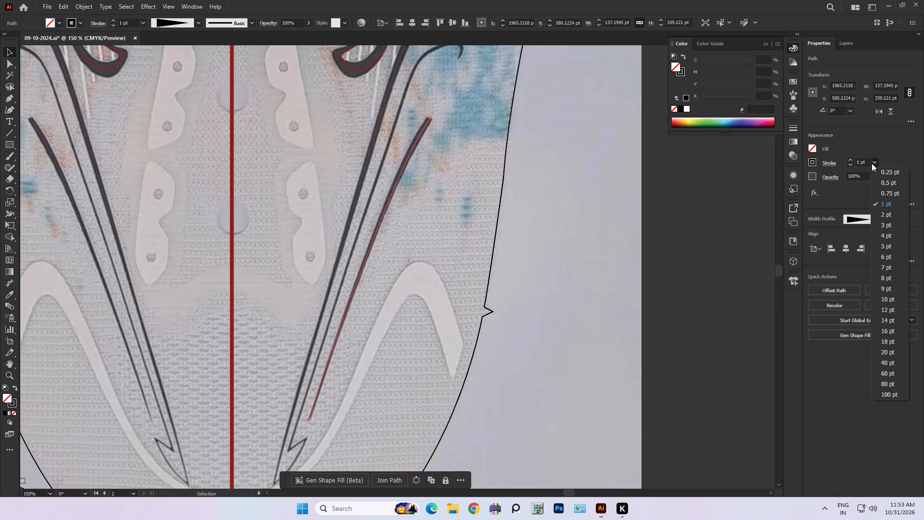
{"action": "left_click", "coordinate": [904, 292]}
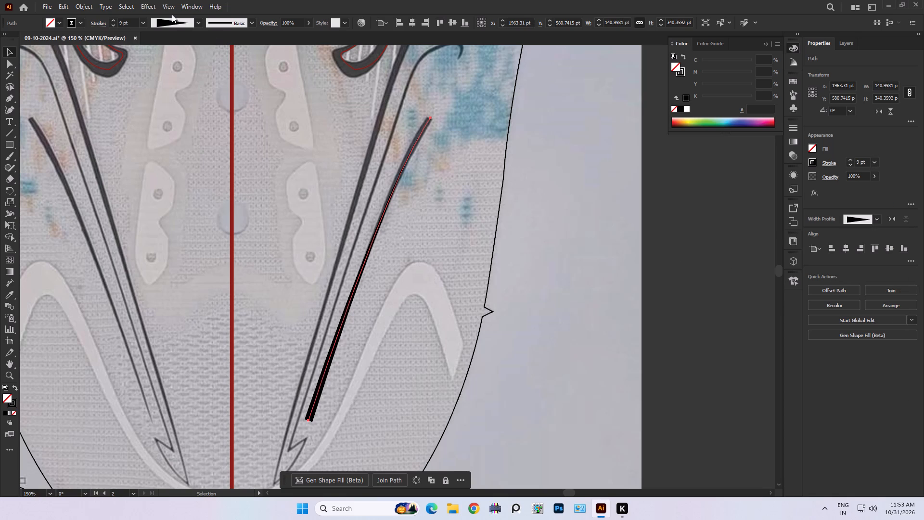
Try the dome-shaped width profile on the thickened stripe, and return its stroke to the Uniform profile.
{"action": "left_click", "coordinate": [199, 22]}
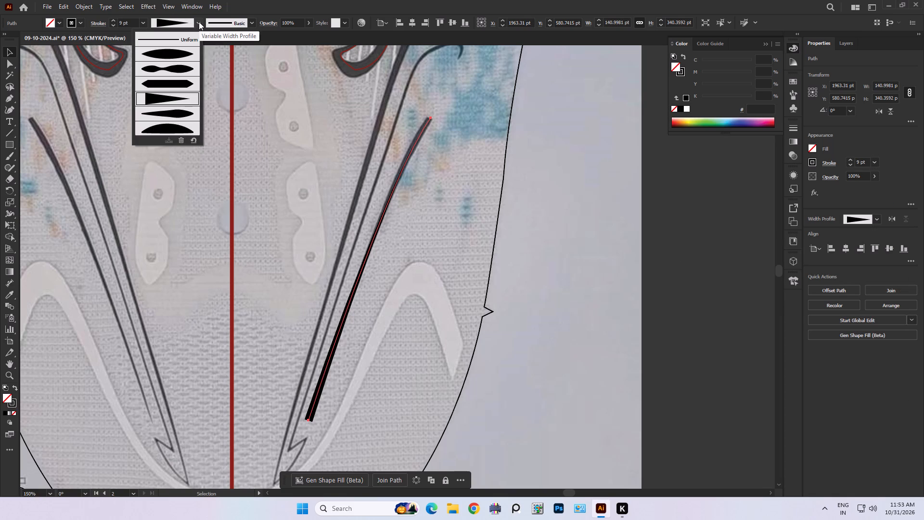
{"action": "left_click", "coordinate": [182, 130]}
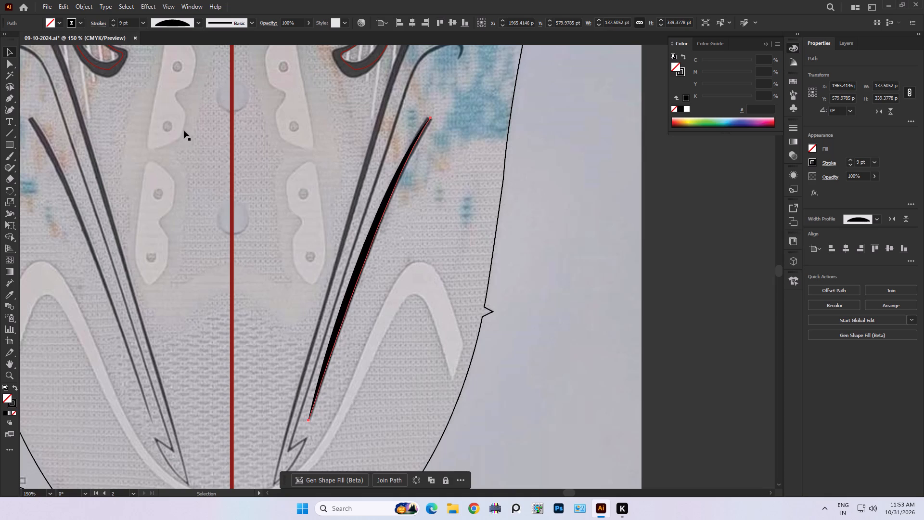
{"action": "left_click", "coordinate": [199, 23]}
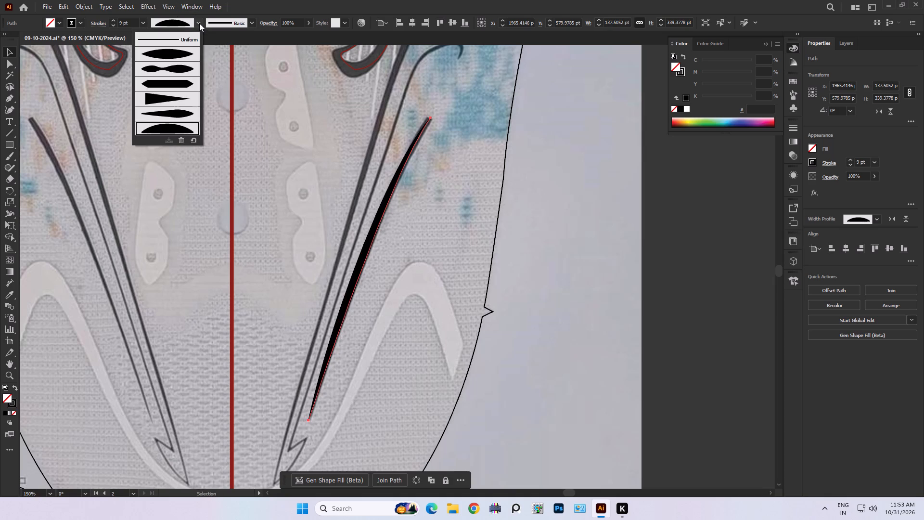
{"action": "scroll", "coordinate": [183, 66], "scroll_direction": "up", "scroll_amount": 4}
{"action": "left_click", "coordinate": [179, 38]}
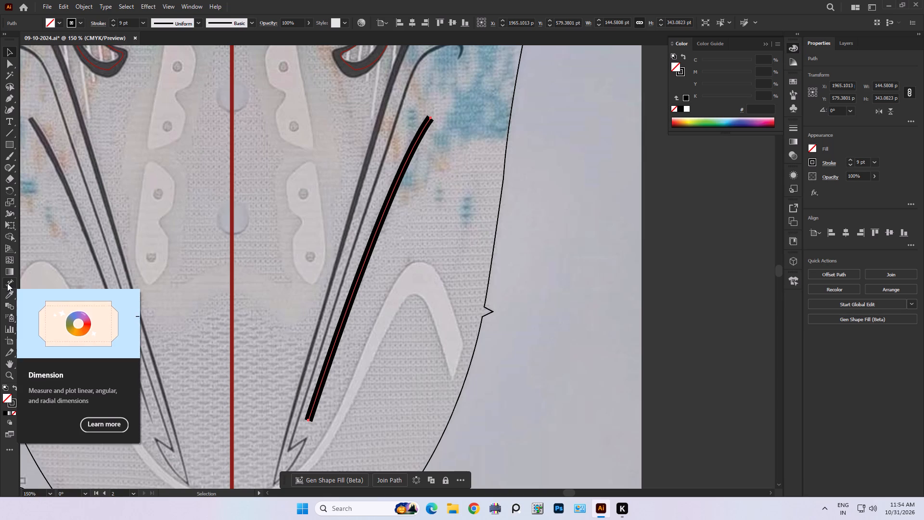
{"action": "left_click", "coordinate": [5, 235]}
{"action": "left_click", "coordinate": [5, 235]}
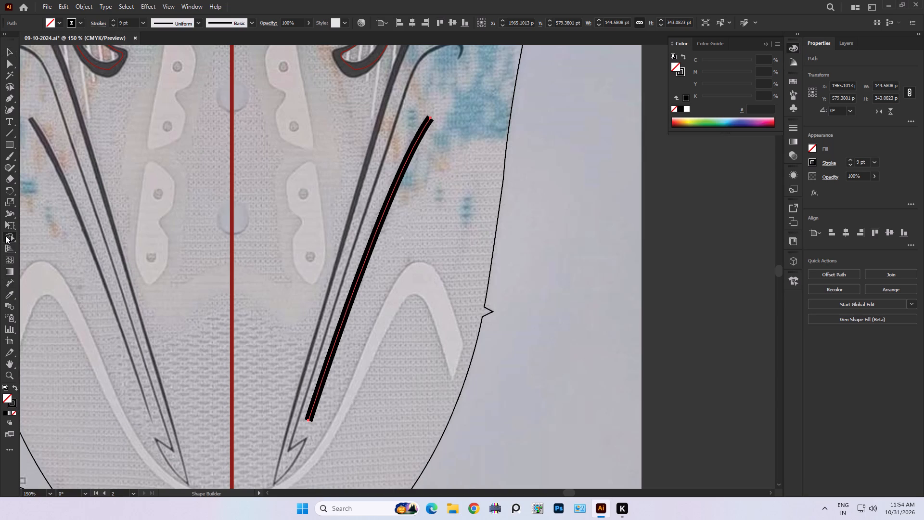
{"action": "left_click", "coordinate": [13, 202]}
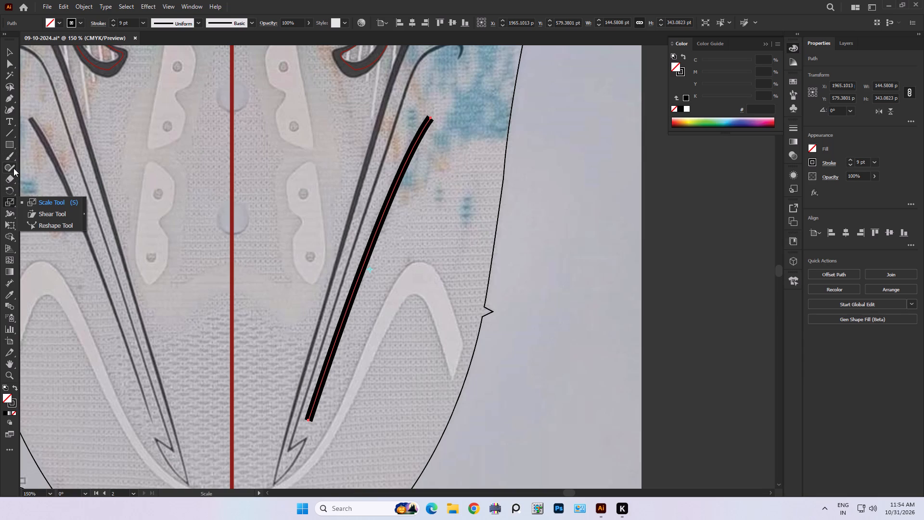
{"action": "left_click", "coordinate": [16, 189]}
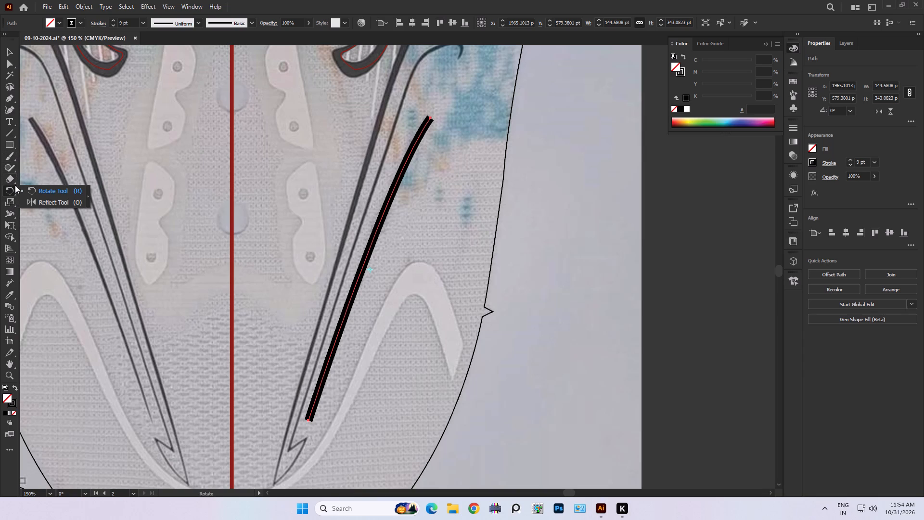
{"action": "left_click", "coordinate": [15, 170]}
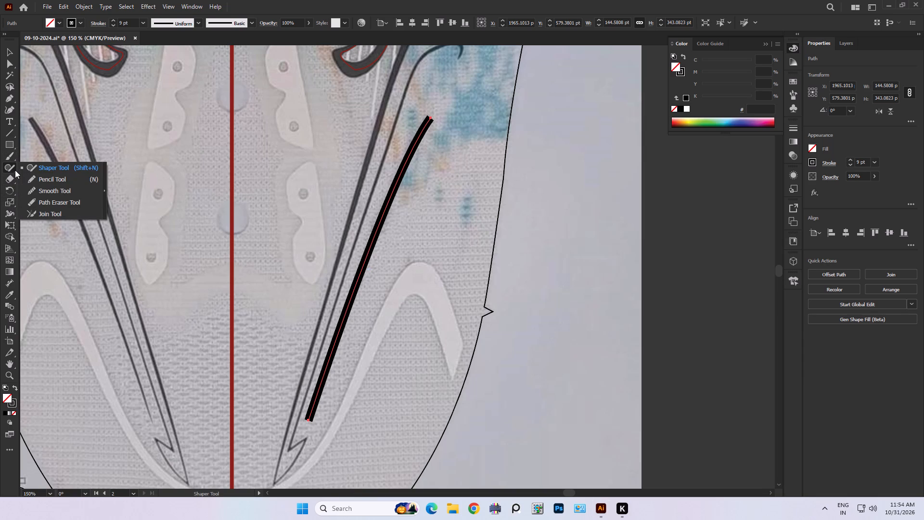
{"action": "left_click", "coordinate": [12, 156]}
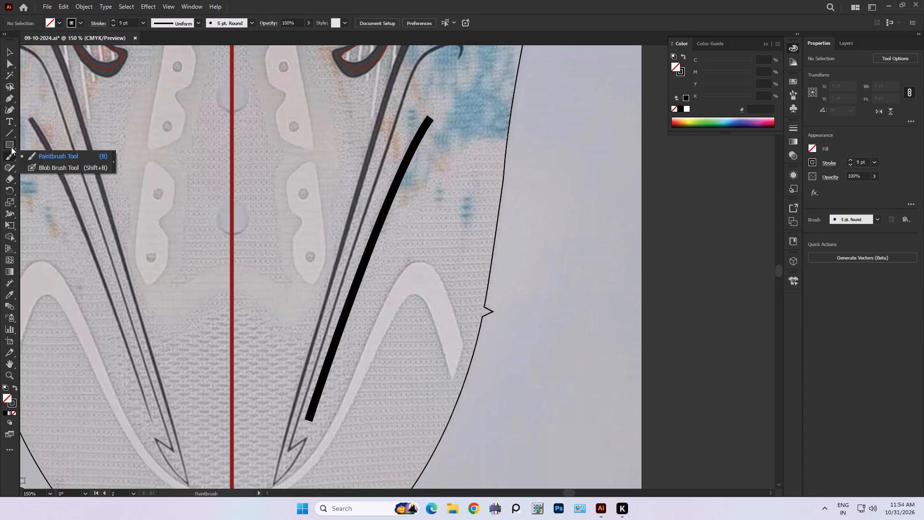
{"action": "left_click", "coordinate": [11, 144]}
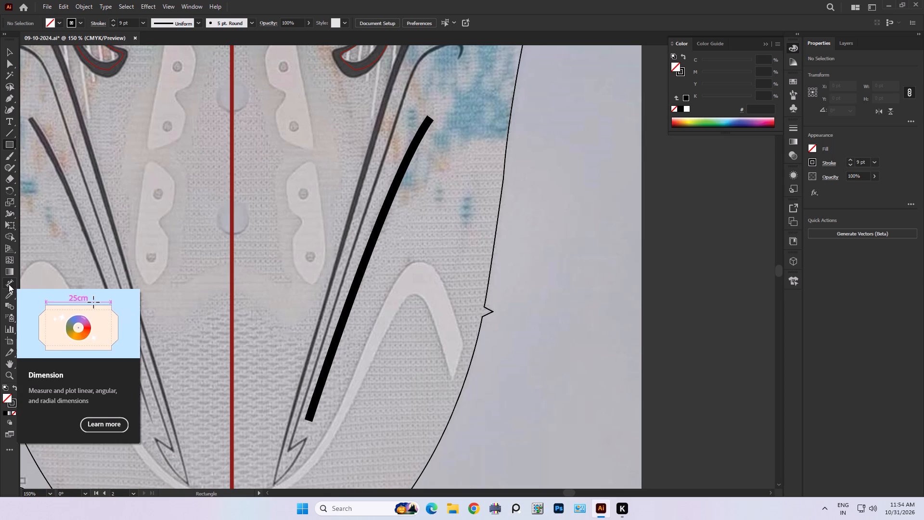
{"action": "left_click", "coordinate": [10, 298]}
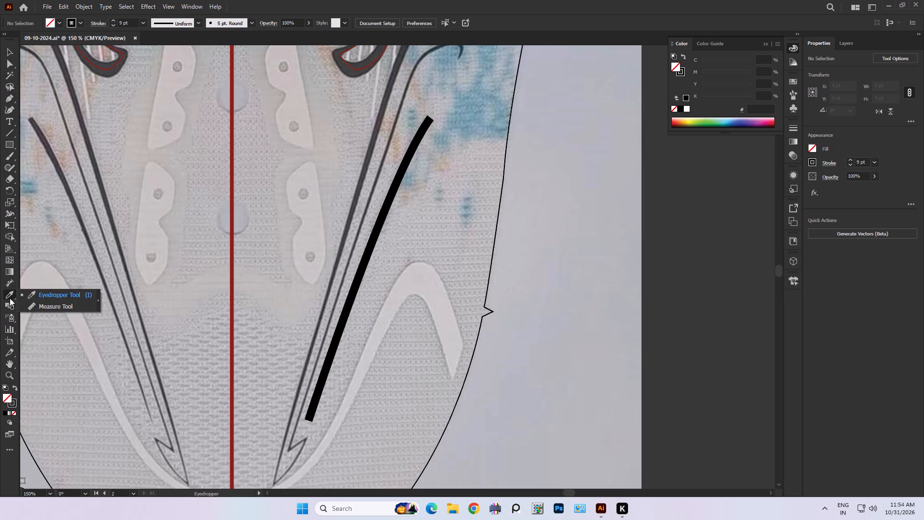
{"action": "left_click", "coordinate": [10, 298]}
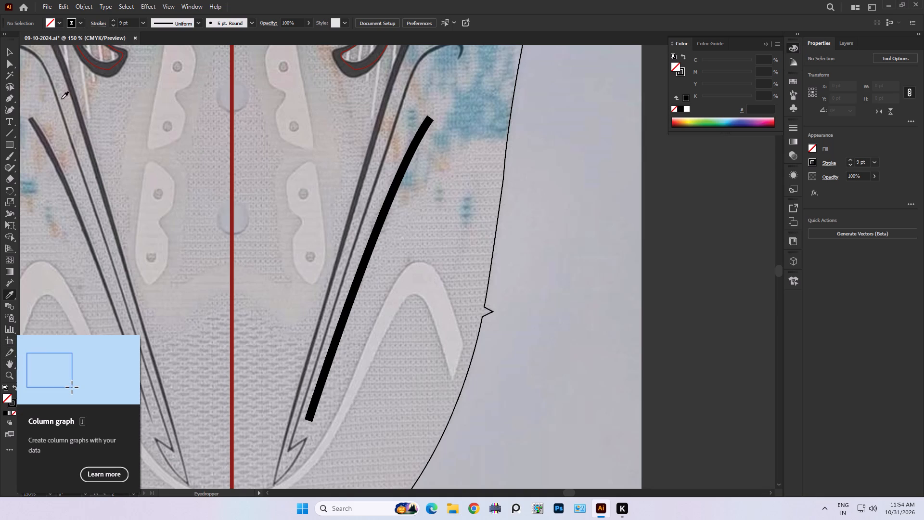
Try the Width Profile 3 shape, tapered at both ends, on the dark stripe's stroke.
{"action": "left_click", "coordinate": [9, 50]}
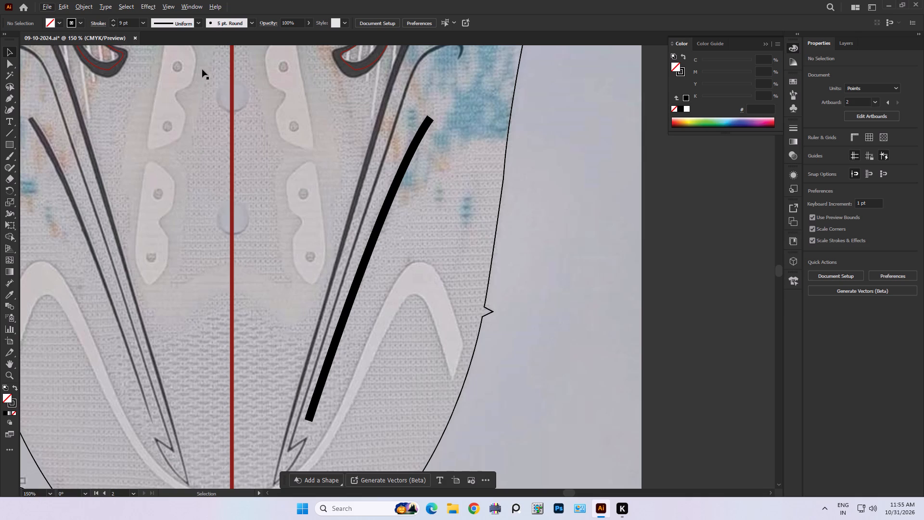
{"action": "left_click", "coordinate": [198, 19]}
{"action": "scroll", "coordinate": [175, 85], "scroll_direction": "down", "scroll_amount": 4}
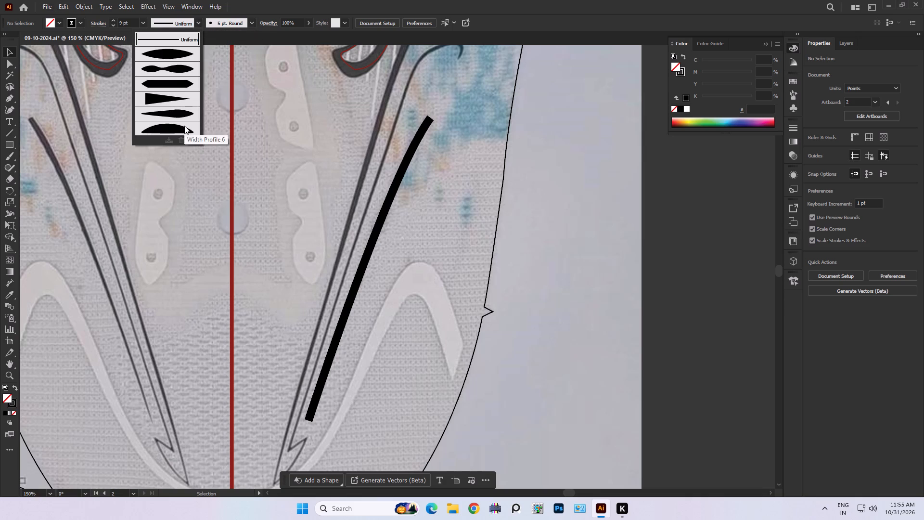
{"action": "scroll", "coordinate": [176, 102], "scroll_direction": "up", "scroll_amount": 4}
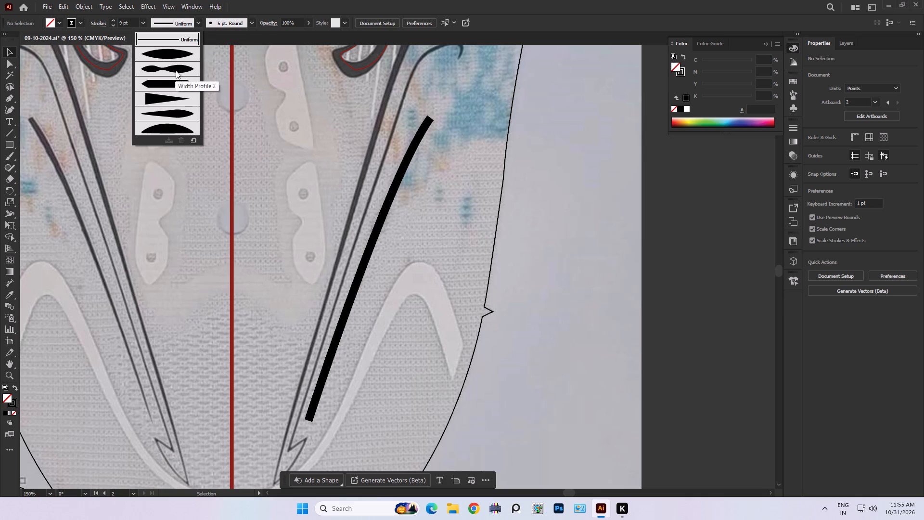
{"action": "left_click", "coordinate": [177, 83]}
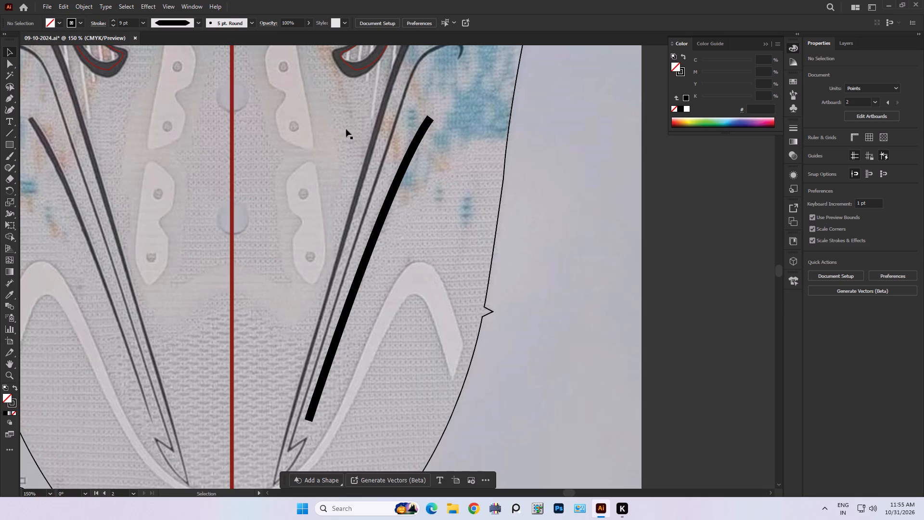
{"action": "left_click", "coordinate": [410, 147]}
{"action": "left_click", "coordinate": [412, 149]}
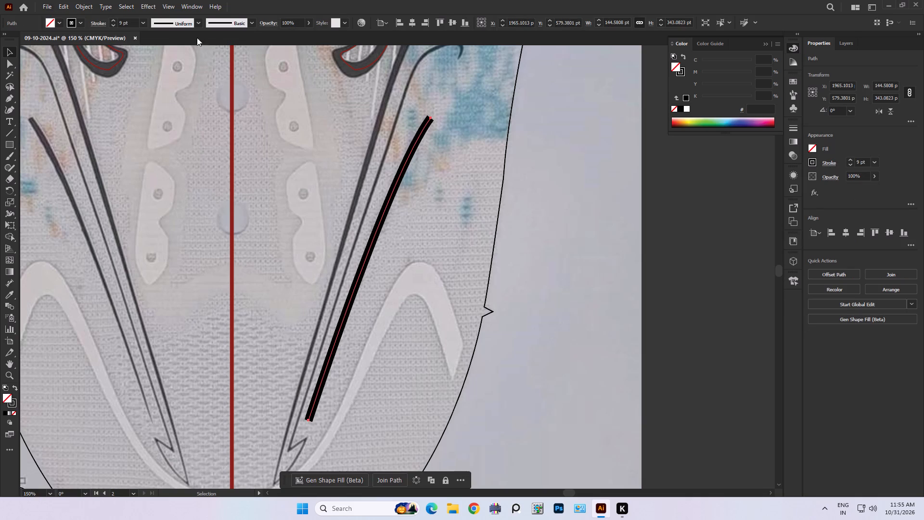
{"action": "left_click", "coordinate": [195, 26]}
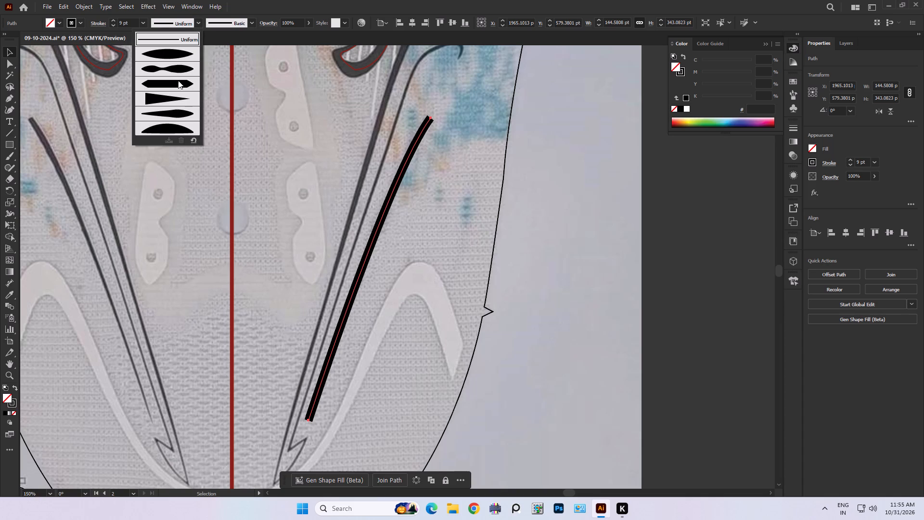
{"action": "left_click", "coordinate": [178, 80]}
Apply the wedge-shaped Width Profile 4 to the stripe's stroke and flip it along the path so the upper end is thick.
{"action": "left_click", "coordinate": [199, 24]}
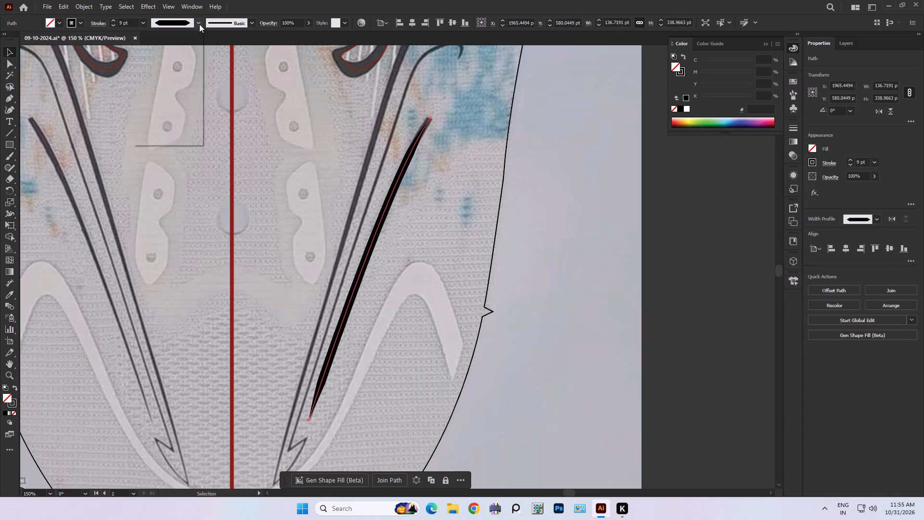
{"action": "left_click", "coordinate": [172, 98]}
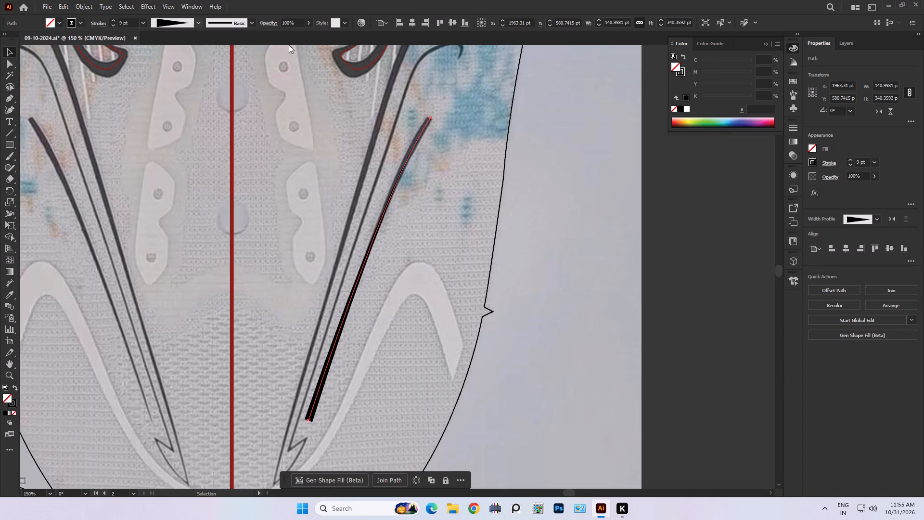
{"action": "left_click", "coordinate": [906, 222]}
{"action": "left_click", "coordinate": [891, 219]}
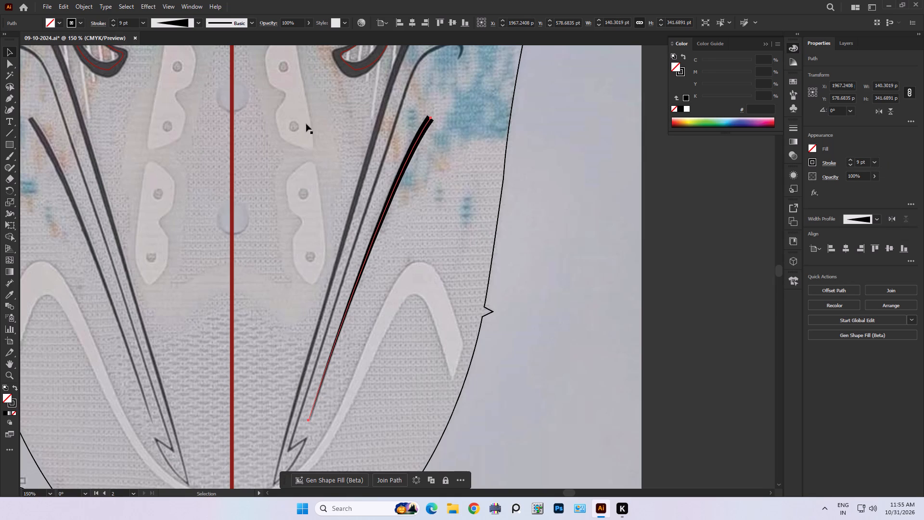
Give the tapered stripe's stroke a round cap and deselect it.
{"action": "left_click", "coordinate": [824, 164]}
{"action": "left_click", "coordinate": [775, 189]}
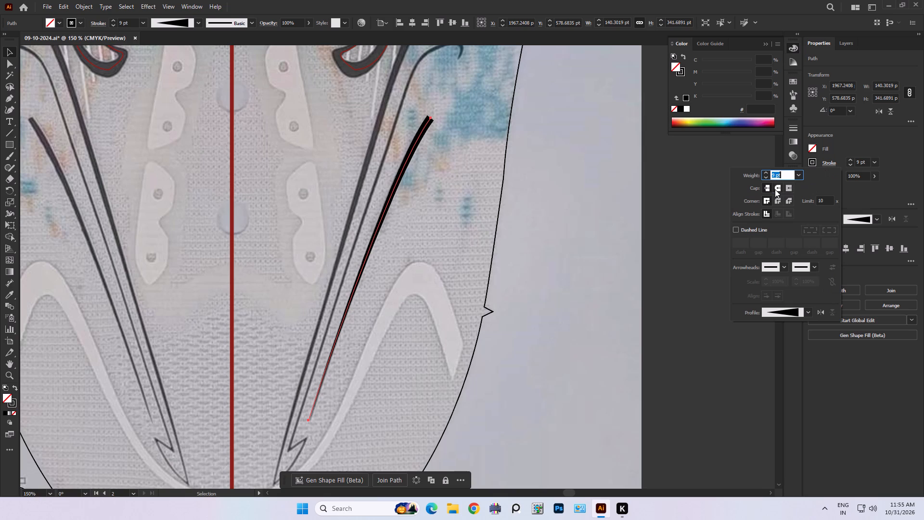
{"action": "left_click", "coordinate": [688, 195]}
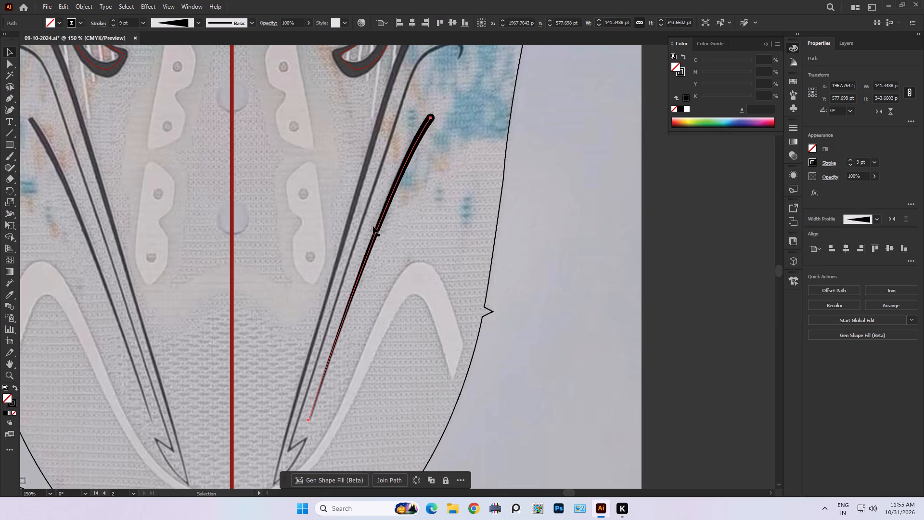
{"action": "left_click", "coordinate": [720, 280]}
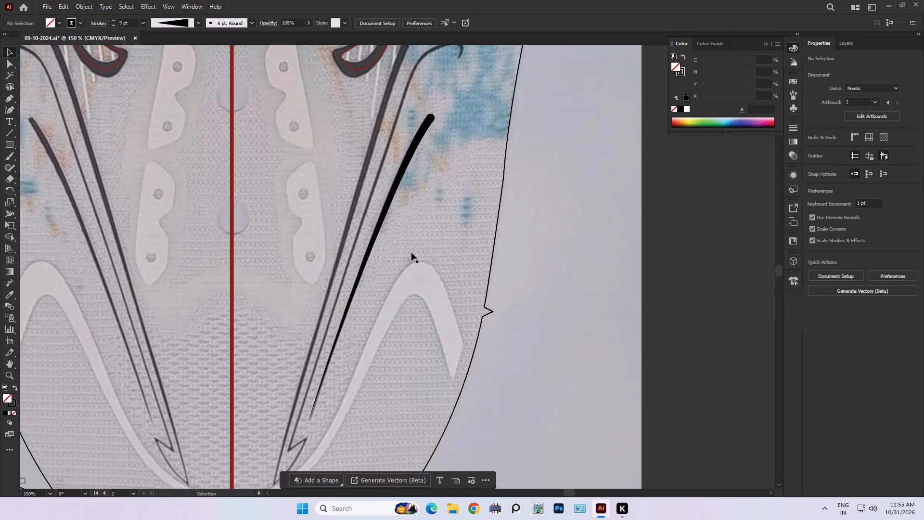
Reposition the tapered stripe slightly so it lies over the dark stripe in the reference image.
{"action": "left_click_drag", "start_coordinate": [365, 264], "coordinate": [389, 275]}
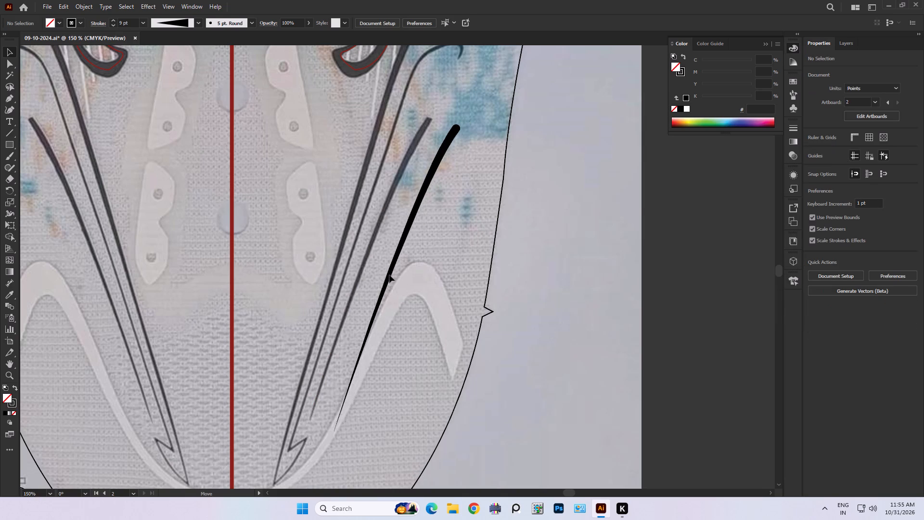
{"action": "left_click_drag", "start_coordinate": [389, 275], "coordinate": [363, 268]}
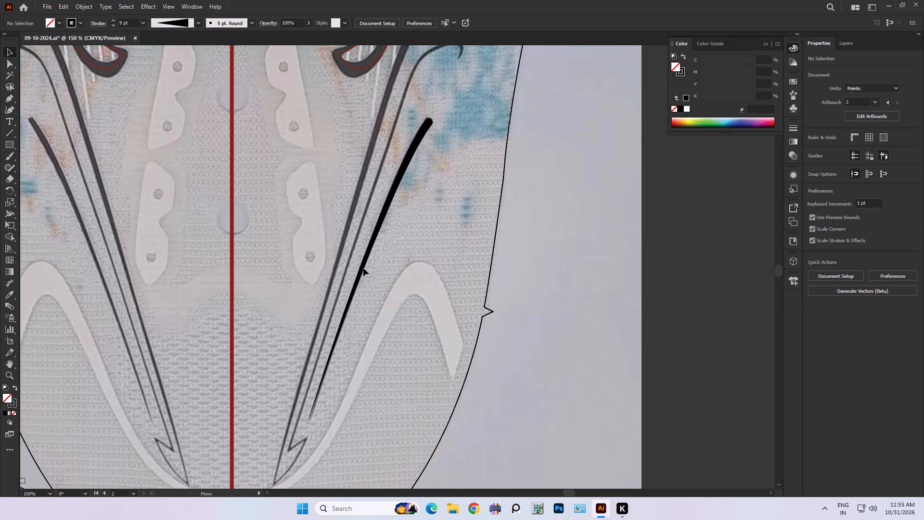
{"action": "left_click_drag", "start_coordinate": [363, 268], "coordinate": [364, 268]}
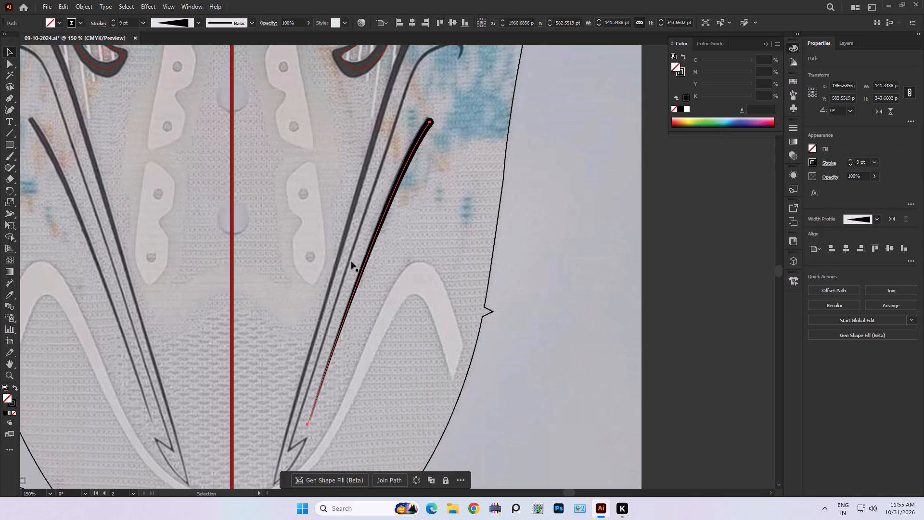
Move the stripe's lower end anchor onto the reference tip and adjust the upper anchor's curve handle to match the bend.
{"action": "key", "text": "a"}
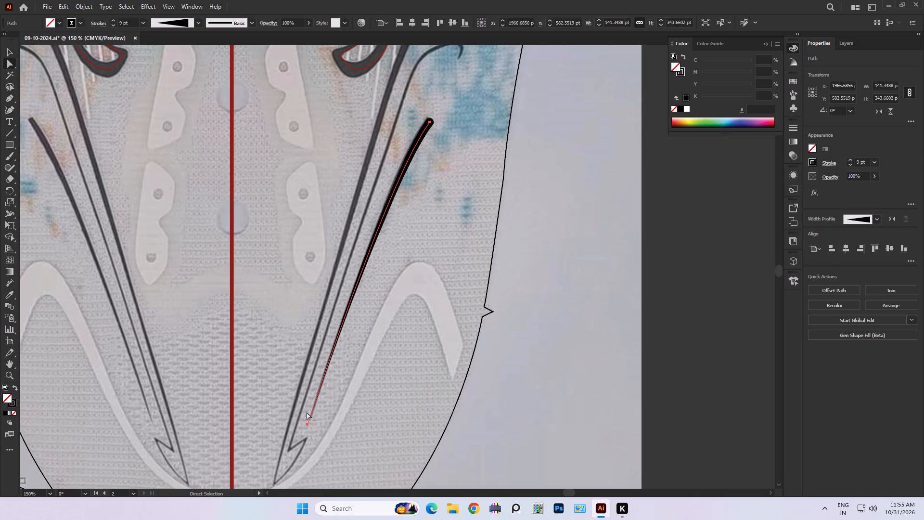
{"action": "scroll", "coordinate": [307, 415], "scroll_direction": "up", "scroll_amount": 5, "text": "alt"}
{"action": "left_click", "coordinate": [315, 439]}
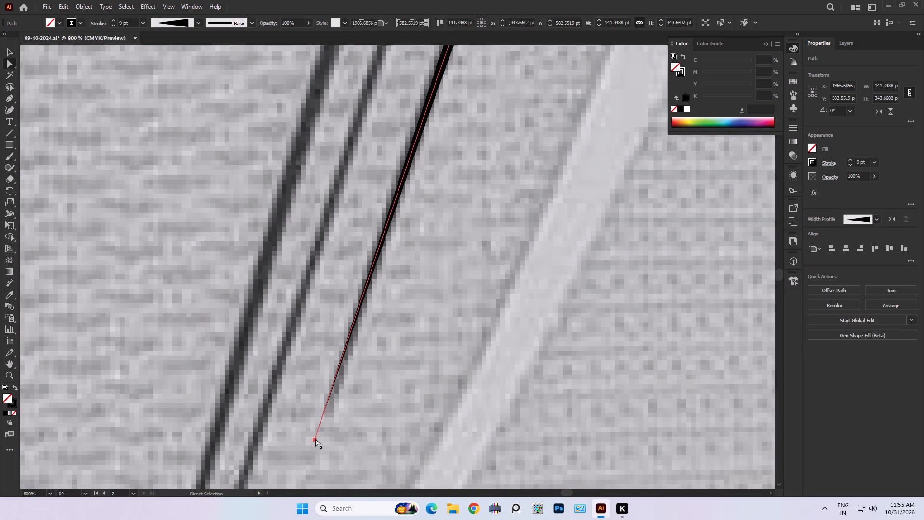
{"action": "left_click_drag", "start_coordinate": [315, 439], "coordinate": [327, 412]}
{"action": "scroll", "coordinate": [326, 413], "scroll_direction": "down", "scroll_amount": 5, "text": "alt"}
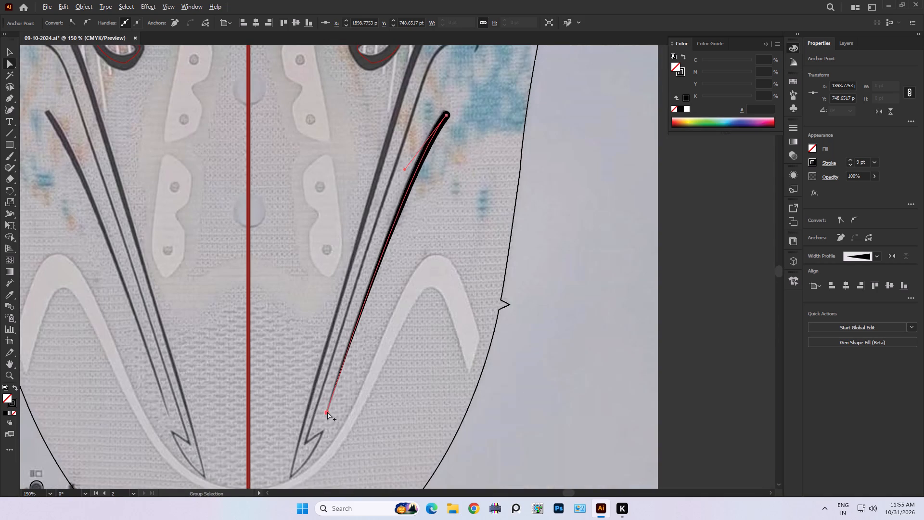
{"action": "left_click_drag", "start_coordinate": [404, 170], "coordinate": [401, 171]}
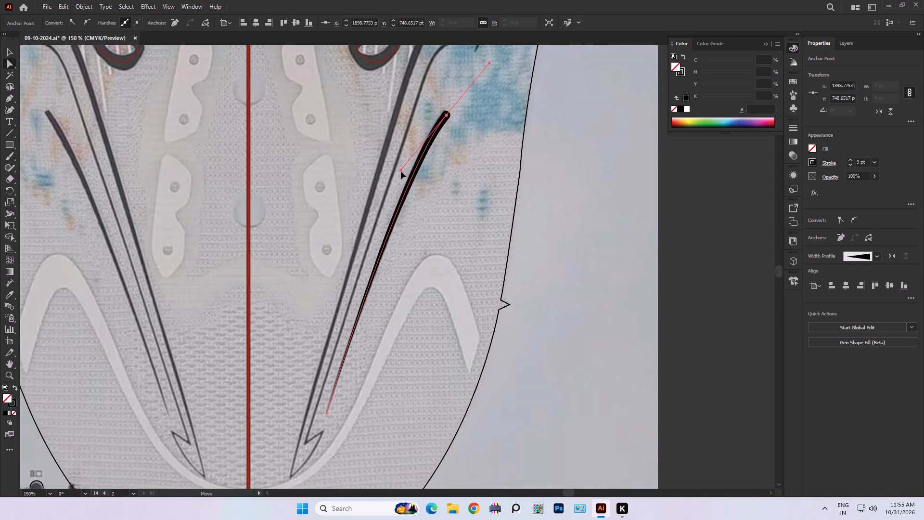
{"action": "left_click_drag", "start_coordinate": [401, 171], "coordinate": [395, 191]}
Start a Pen path at the hooked end of the thin line beside the stripe and trace its curve into the straight run.
{"action": "scroll", "coordinate": [285, 307], "scroll_direction": "down", "scroll_amount": 2, "text": "alt"}
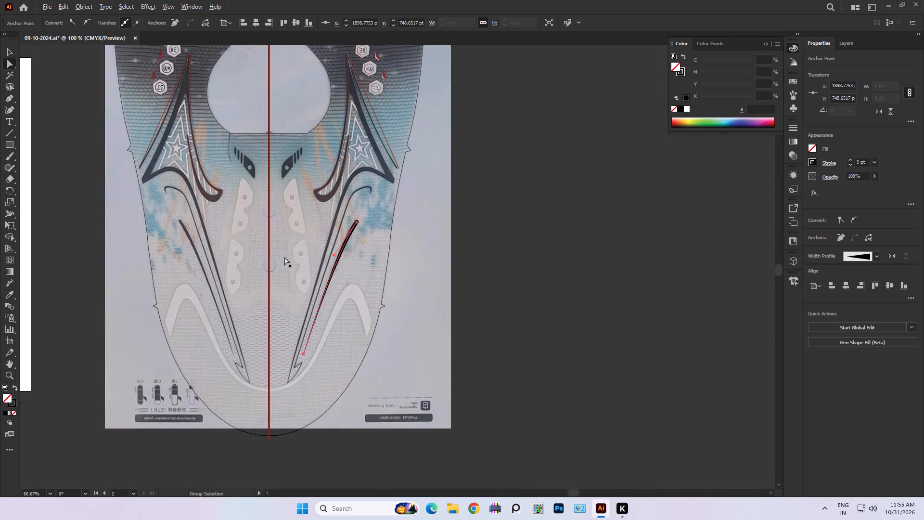
{"action": "scroll", "coordinate": [359, 184], "scroll_direction": "up", "scroll_amount": 3, "text": "alt"}
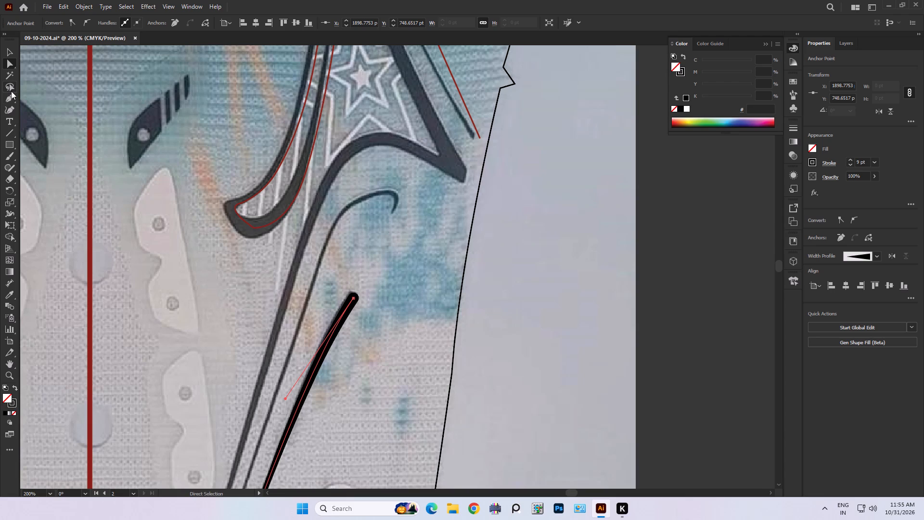
{"action": "left_click", "coordinate": [13, 96]}
{"action": "left_click", "coordinate": [392, 213]}
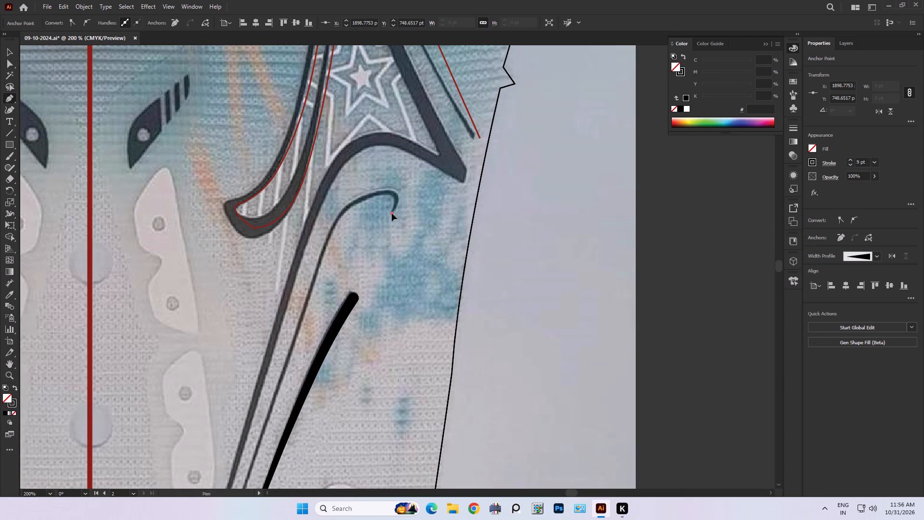
{"action": "left_click_drag", "start_coordinate": [387, 191], "coordinate": [367, 188]}
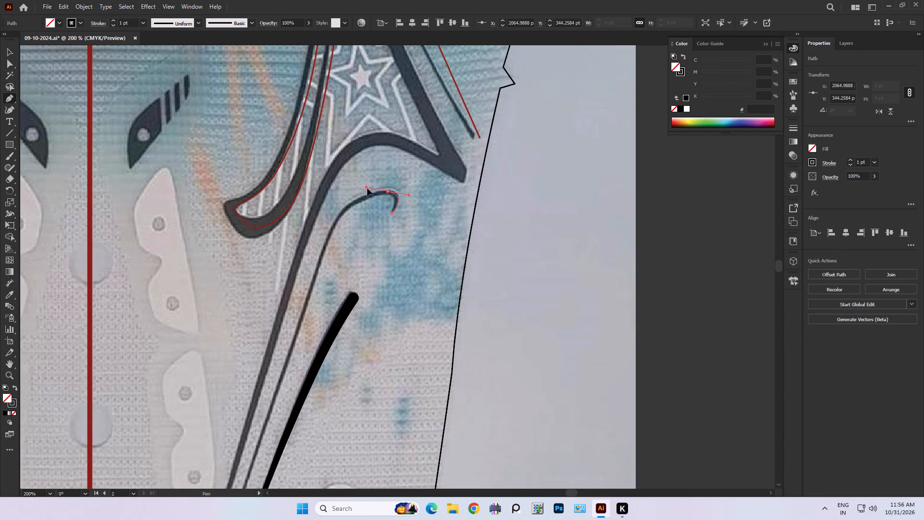
{"action": "left_click_drag", "start_coordinate": [367, 188], "coordinate": [369, 191]}
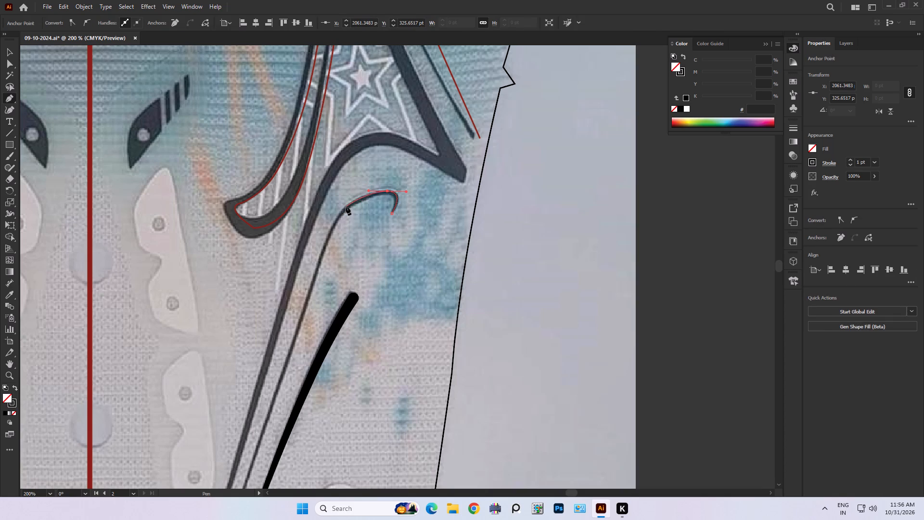
{"action": "left_click", "coordinate": [345, 209]}
{"action": "middle_click_drag", "start_coordinate": [317, 253], "coordinate": [325, 195]}
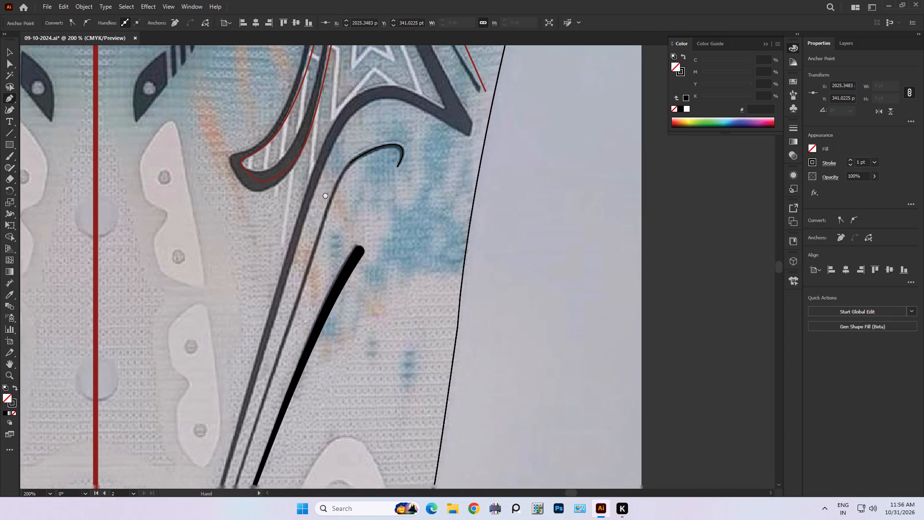
{"action": "middle_click_drag", "start_coordinate": [325, 195], "coordinate": [328, 182]}
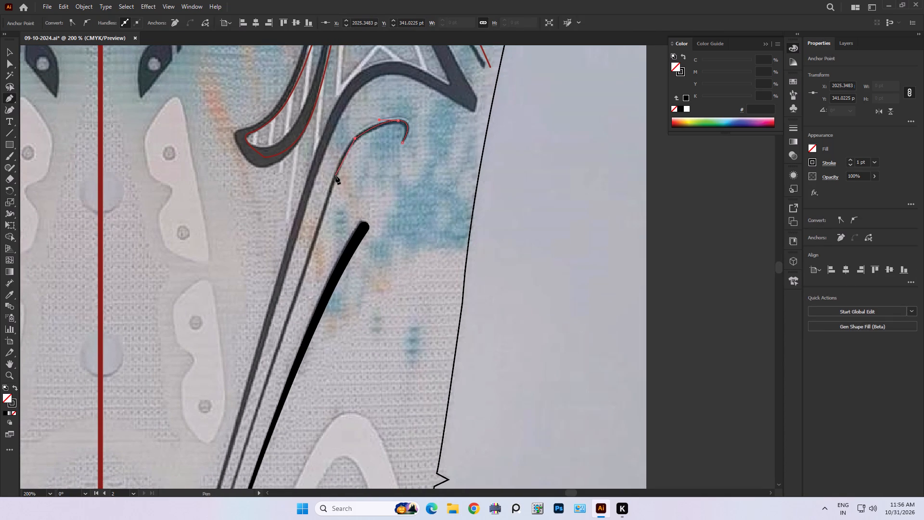
{"action": "left_click_drag", "start_coordinate": [335, 176], "coordinate": [327, 198]}
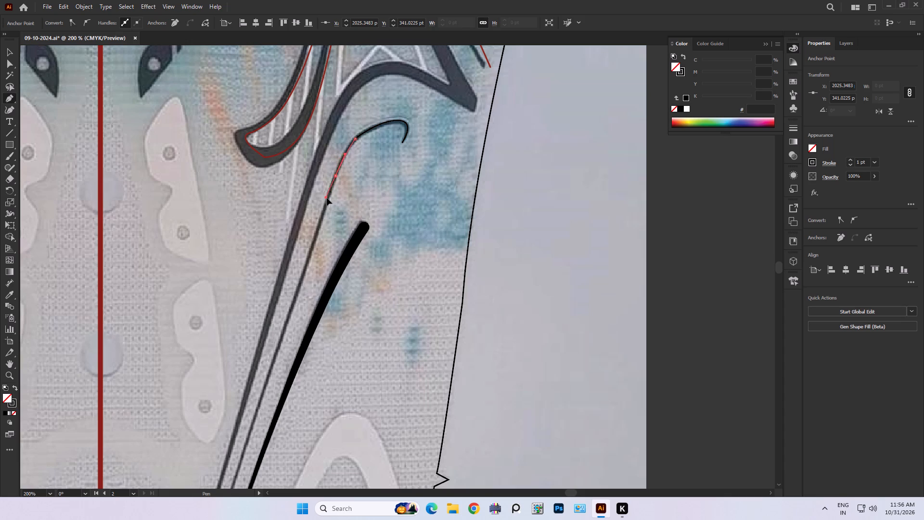
{"action": "left_click_drag", "start_coordinate": [327, 198], "coordinate": [326, 200]}
{"action": "left_click_drag", "start_coordinate": [326, 200], "coordinate": [327, 201]}
Continue the thin line's Pen path down to the arrowhead notch, out to its barb and along the curved edge to the lower tip.
{"action": "middle_click_drag", "start_coordinate": [309, 273], "coordinate": [330, 133]}
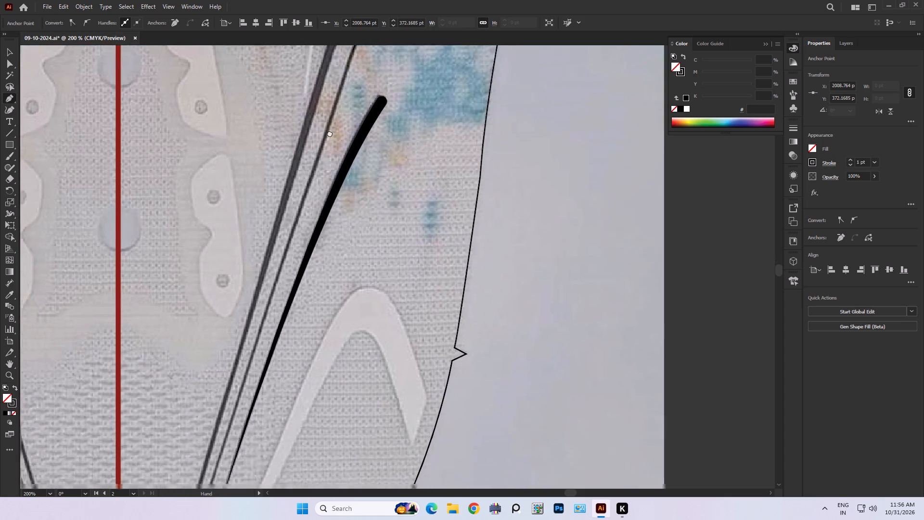
{"action": "middle_click_drag", "start_coordinate": [330, 133], "coordinate": [334, 94]}
{"action": "middle_click_drag", "start_coordinate": [280, 271], "coordinate": [304, 84]}
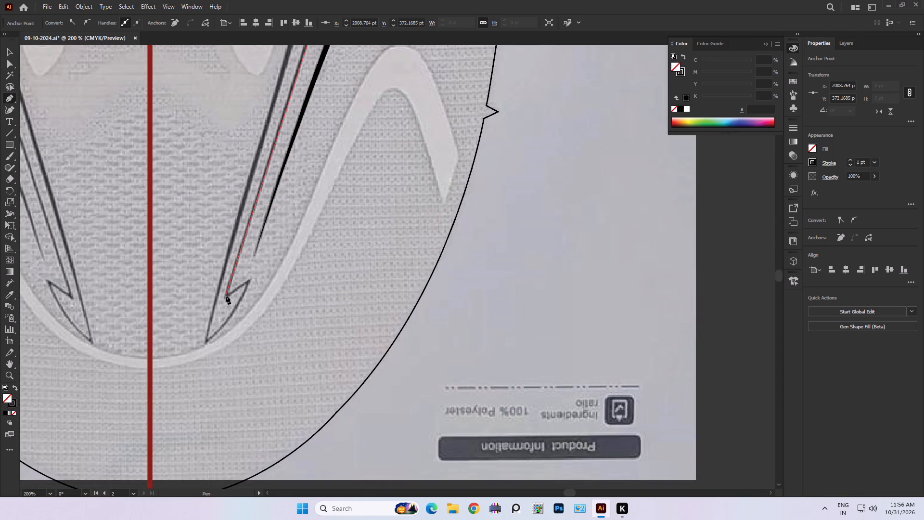
{"action": "left_click_drag", "start_coordinate": [226, 296], "coordinate": [216, 342]}
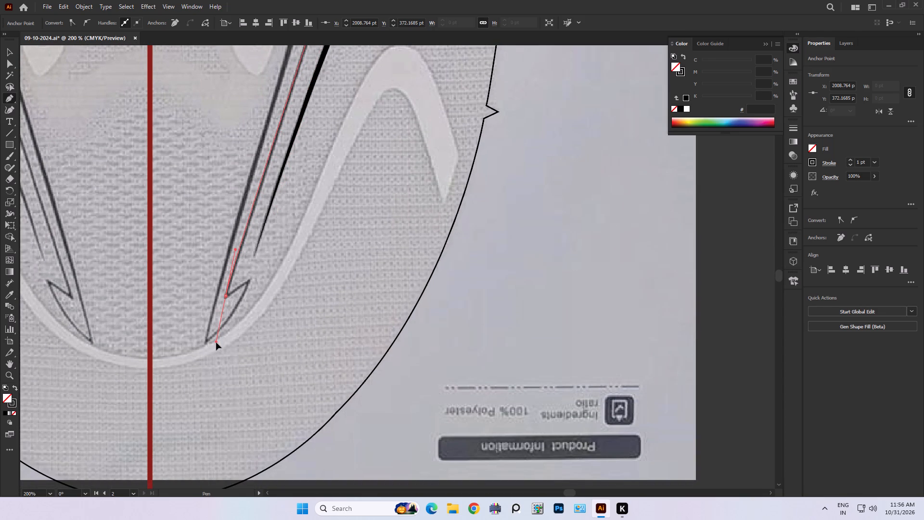
{"action": "left_click_drag", "start_coordinate": [216, 342], "coordinate": [209, 354]}
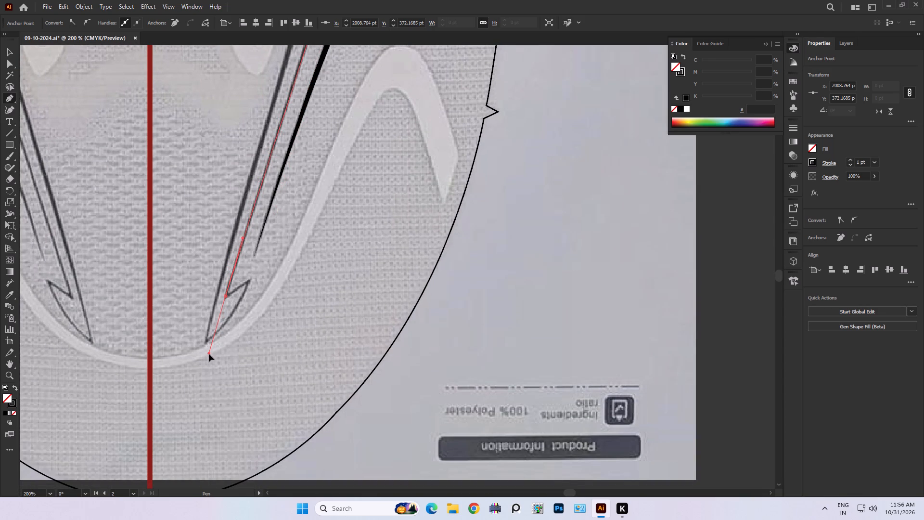
{"action": "left_click_drag", "start_coordinate": [209, 354], "coordinate": [207, 359]}
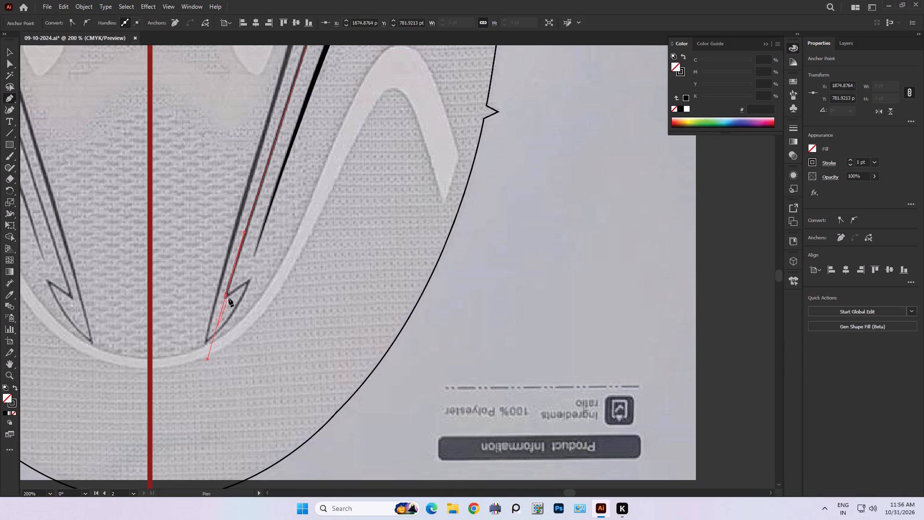
{"action": "left_click", "coordinate": [227, 296], "text": "alt"}
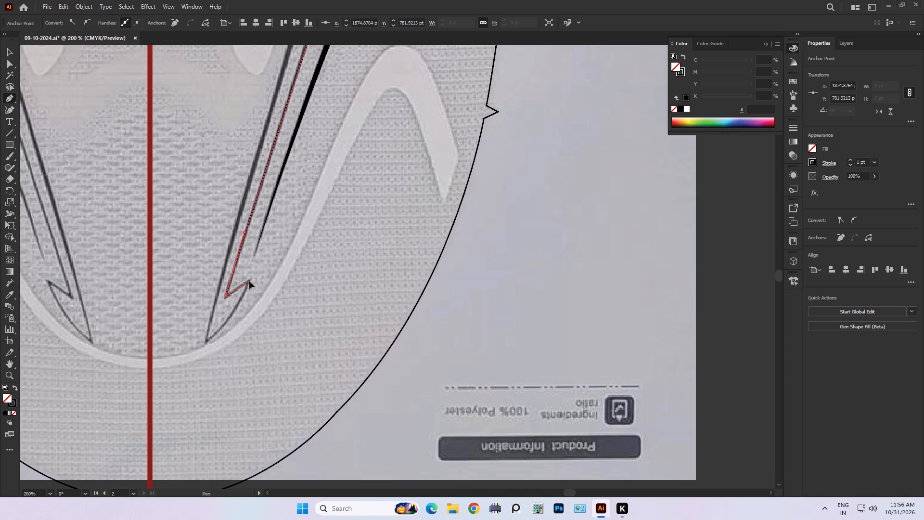
{"action": "left_click", "coordinate": [249, 281]}
{"action": "left_click_drag", "start_coordinate": [206, 342], "coordinate": [174, 360]}
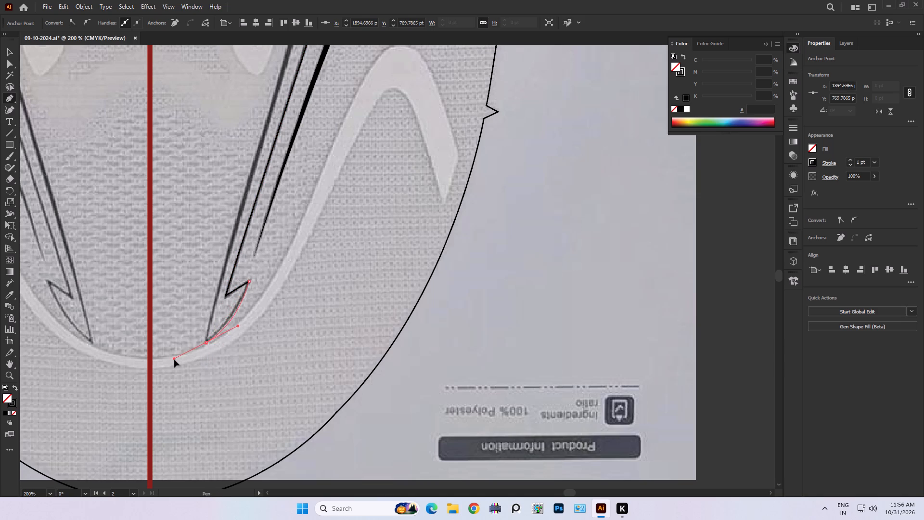
{"action": "left_click_drag", "start_coordinate": [174, 360], "coordinate": [178, 365]}
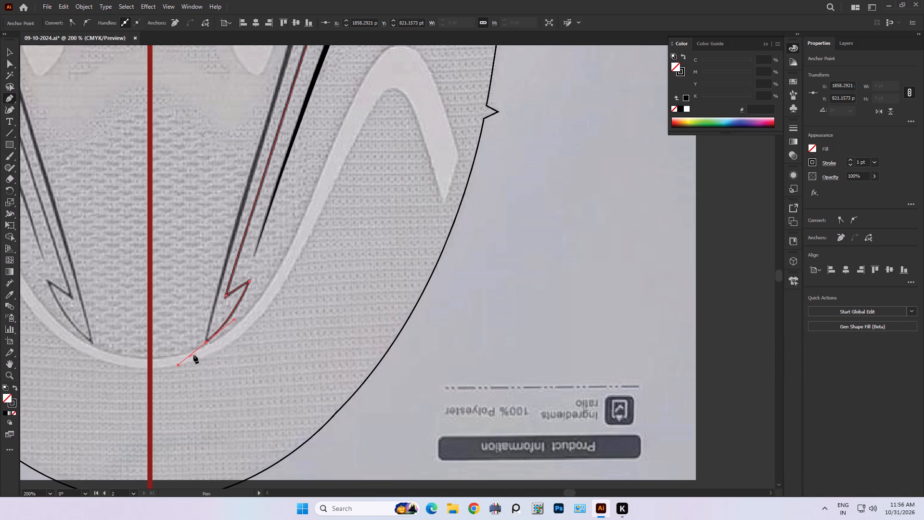
{"action": "left_click", "coordinate": [206, 343], "text": "alt"}
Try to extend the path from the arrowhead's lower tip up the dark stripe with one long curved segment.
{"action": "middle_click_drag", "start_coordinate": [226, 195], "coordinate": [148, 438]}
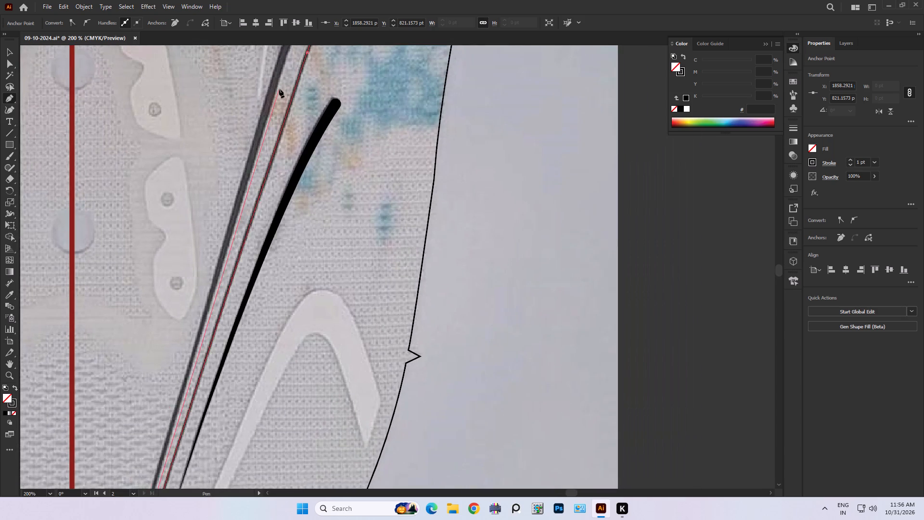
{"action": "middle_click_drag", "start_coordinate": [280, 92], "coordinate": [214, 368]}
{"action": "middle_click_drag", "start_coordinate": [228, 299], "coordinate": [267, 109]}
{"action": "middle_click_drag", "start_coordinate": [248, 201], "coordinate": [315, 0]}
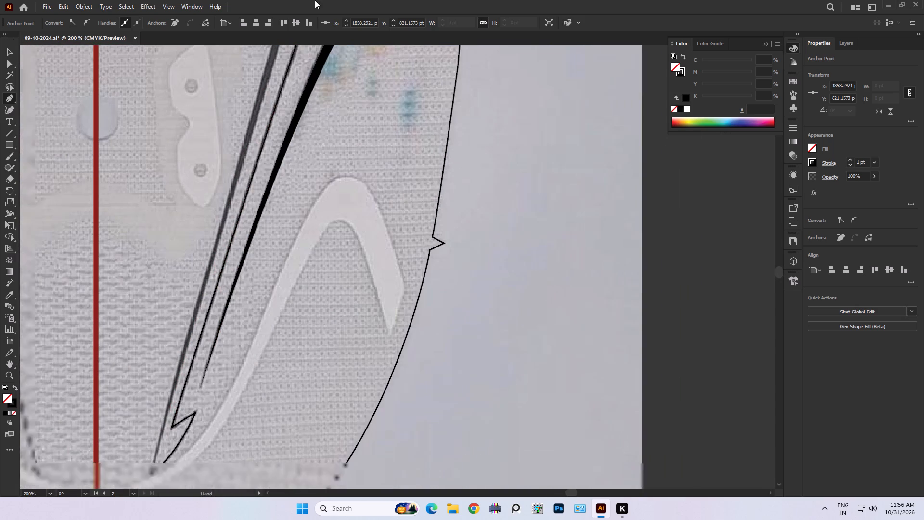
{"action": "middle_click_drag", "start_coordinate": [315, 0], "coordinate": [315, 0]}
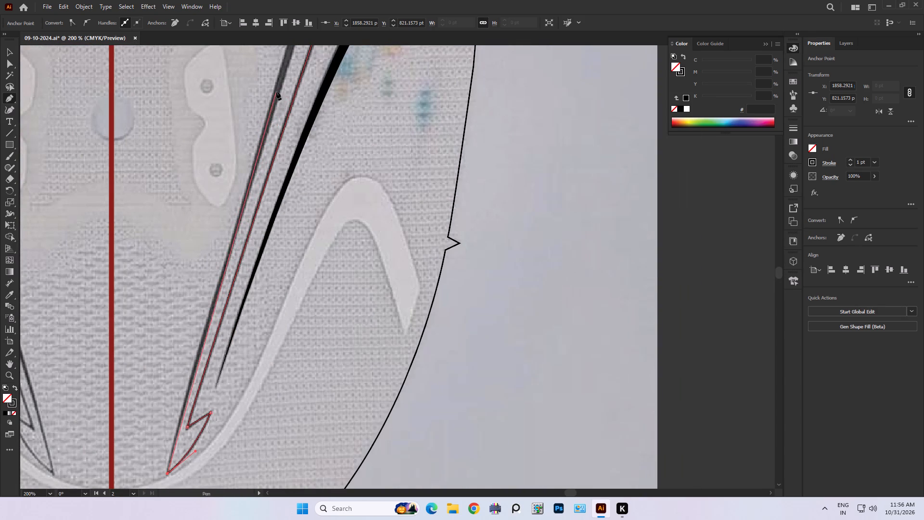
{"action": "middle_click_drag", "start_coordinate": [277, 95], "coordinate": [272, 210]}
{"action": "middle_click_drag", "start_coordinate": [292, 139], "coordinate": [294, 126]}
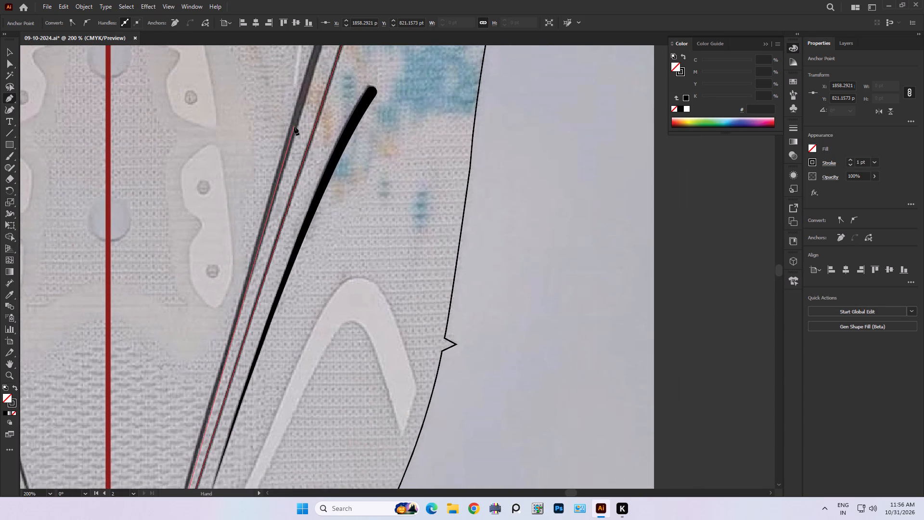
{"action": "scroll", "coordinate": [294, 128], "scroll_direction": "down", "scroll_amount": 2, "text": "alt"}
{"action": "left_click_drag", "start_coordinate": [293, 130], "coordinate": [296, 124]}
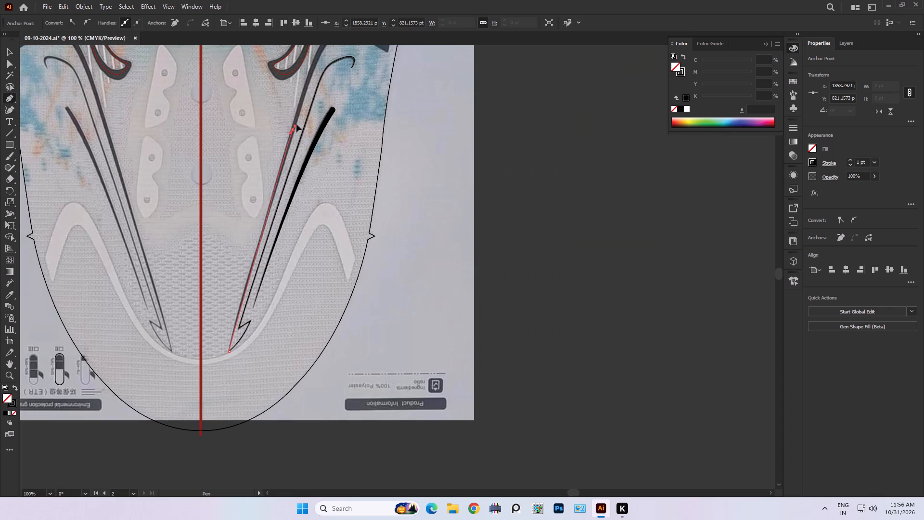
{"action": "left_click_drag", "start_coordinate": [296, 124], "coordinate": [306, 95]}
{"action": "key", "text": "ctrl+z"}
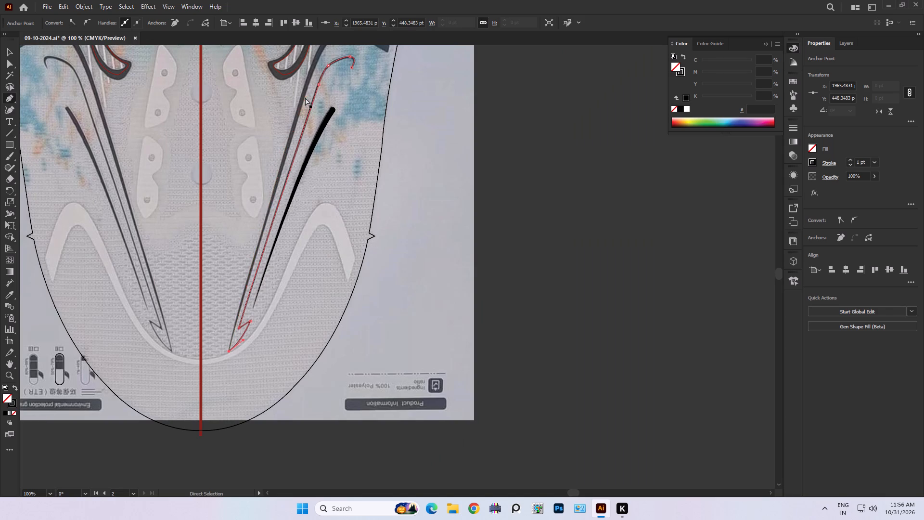
Extend the path from the lower tip up the dark stripe with a smooth anchor and a further anchor on its straight run.
{"action": "scroll", "coordinate": [247, 278], "scroll_direction": "up", "scroll_amount": 3, "text": "alt"}
{"action": "middle_click_drag", "start_coordinate": [248, 284], "coordinate": [269, 185]}
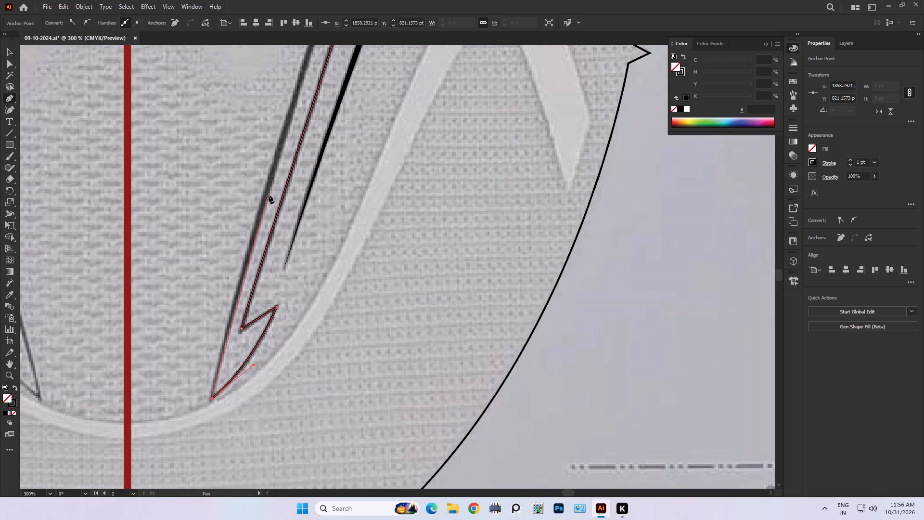
{"action": "left_click_drag", "start_coordinate": [266, 192], "coordinate": [280, 158]}
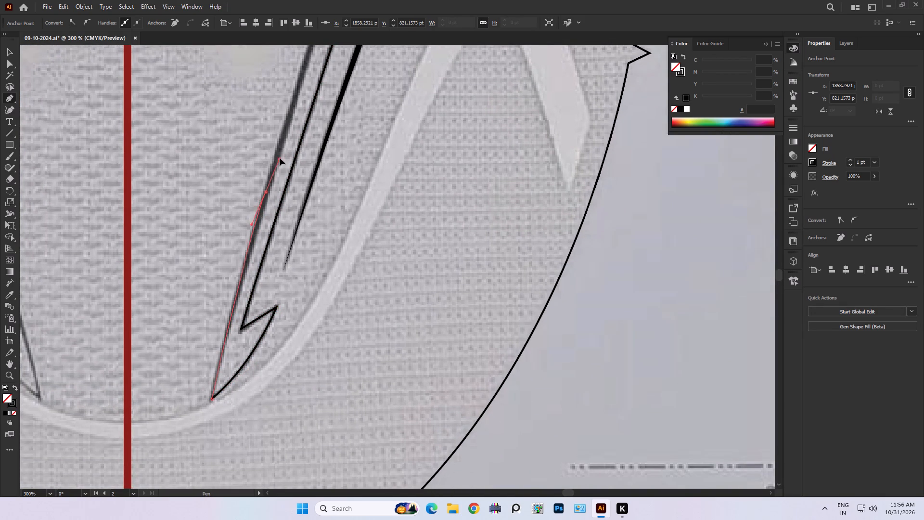
{"action": "left_click_drag", "start_coordinate": [280, 158], "coordinate": [279, 152]}
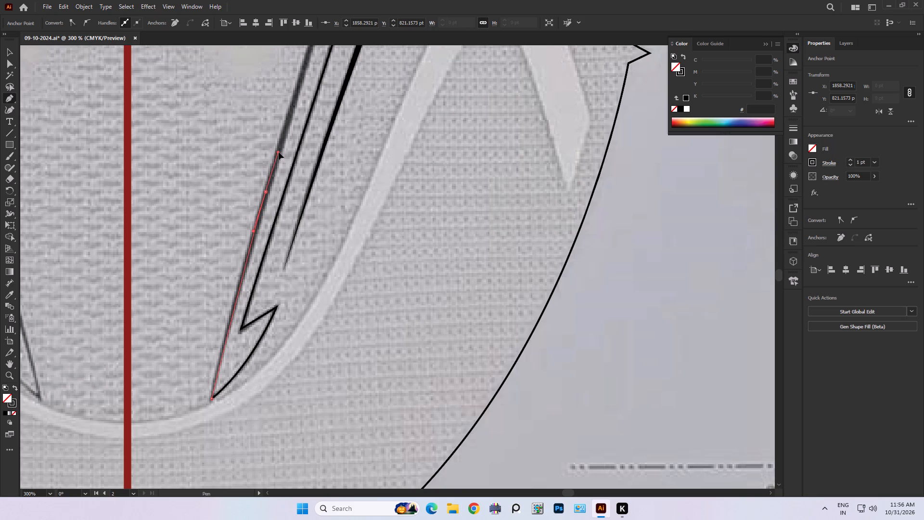
{"action": "left_click_drag", "start_coordinate": [279, 152], "coordinate": [289, 121]}
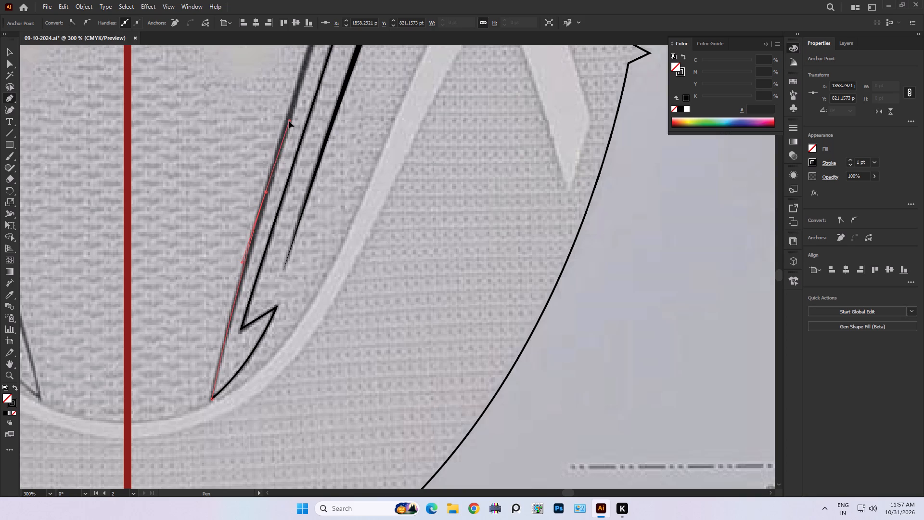
{"action": "left_click_drag", "start_coordinate": [289, 121], "coordinate": [282, 124]}
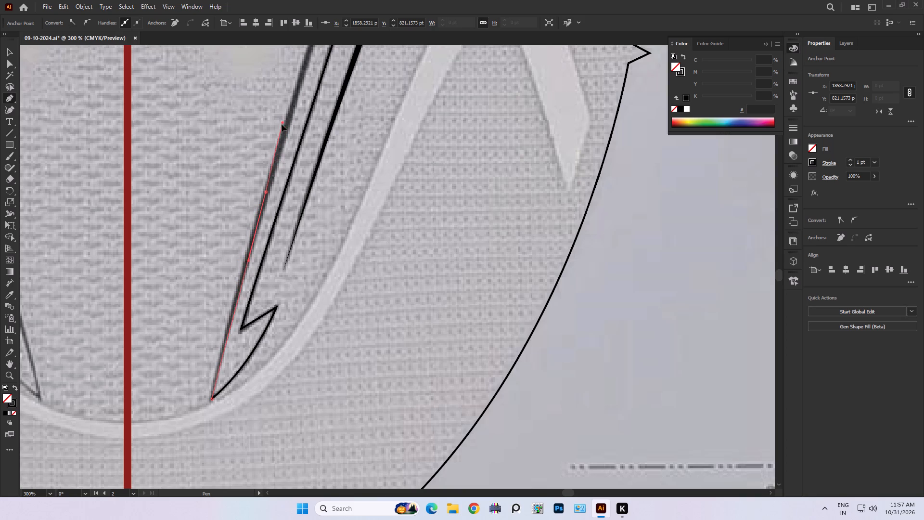
{"action": "left_click_drag", "start_coordinate": [282, 124], "coordinate": [284, 137]}
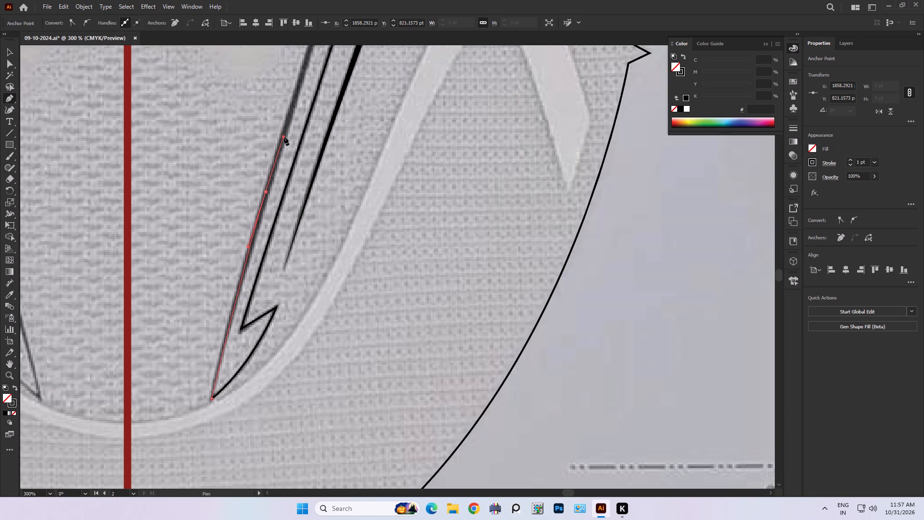
{"action": "middle_click_drag", "start_coordinate": [277, 146], "coordinate": [162, 371]}
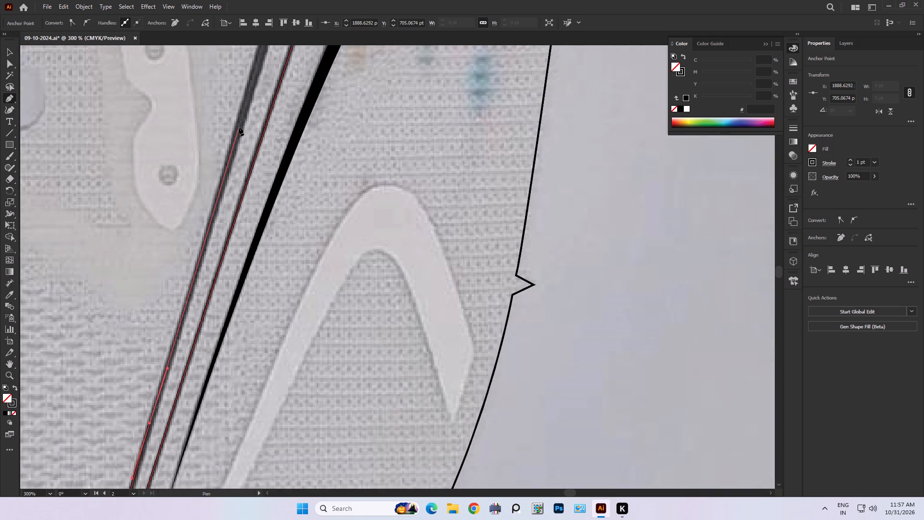
{"action": "left_click", "coordinate": [239, 127]}
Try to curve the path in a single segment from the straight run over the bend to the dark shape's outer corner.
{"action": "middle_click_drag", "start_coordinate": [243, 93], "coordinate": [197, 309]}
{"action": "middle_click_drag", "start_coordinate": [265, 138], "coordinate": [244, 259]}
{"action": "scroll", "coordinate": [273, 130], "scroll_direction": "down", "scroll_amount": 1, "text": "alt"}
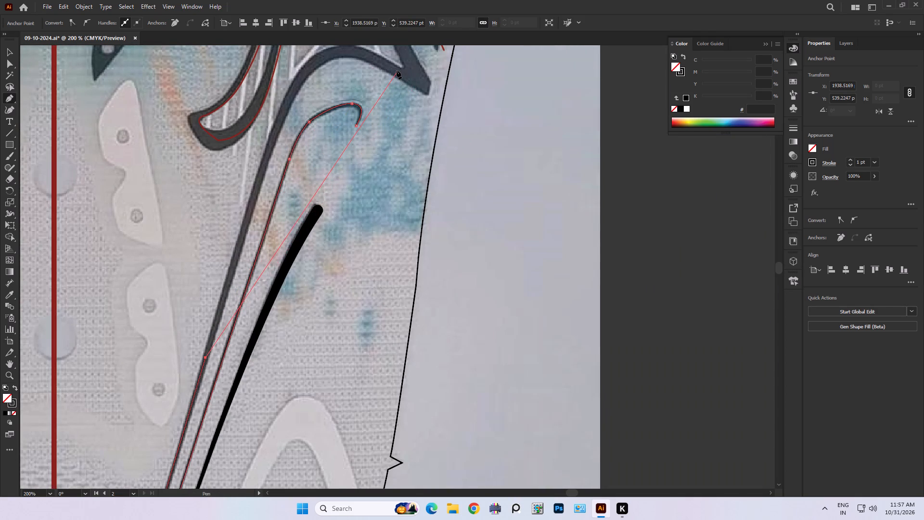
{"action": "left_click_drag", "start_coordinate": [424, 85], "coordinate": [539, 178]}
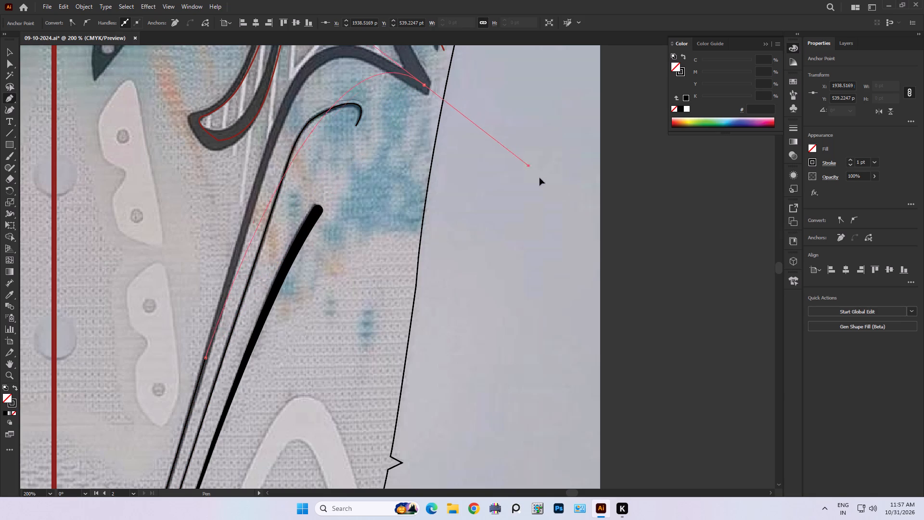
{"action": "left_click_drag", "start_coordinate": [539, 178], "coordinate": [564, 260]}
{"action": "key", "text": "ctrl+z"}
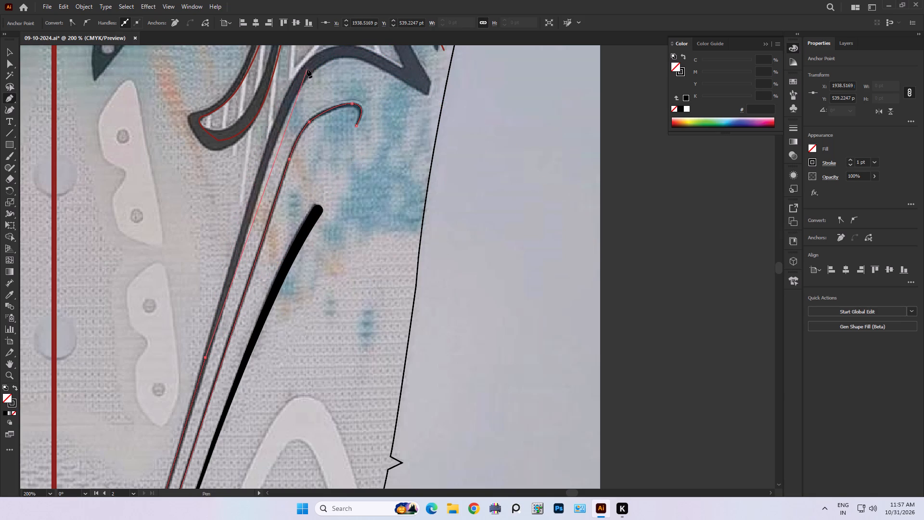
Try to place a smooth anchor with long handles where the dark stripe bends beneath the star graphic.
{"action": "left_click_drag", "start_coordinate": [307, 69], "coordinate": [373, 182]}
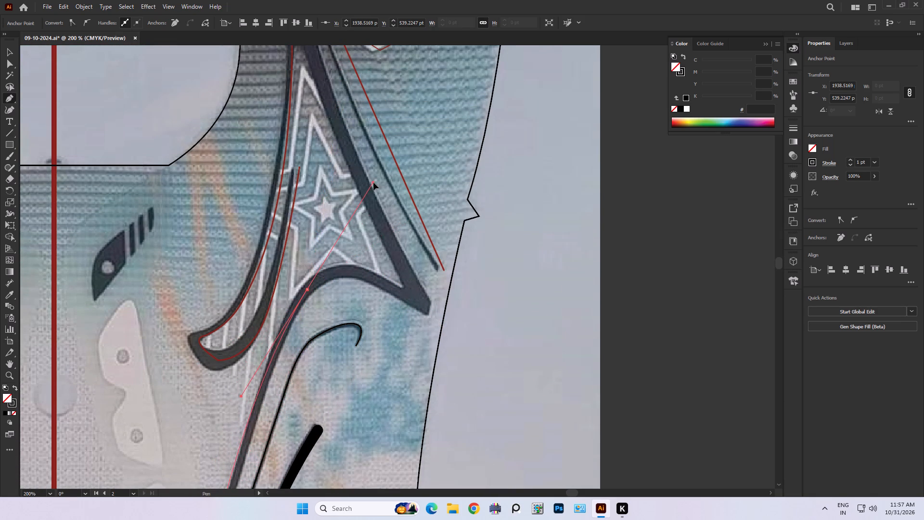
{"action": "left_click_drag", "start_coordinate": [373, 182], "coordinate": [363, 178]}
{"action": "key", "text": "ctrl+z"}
Trace the dark stripe up to its bend, over the arch below the star graphic and down to the pointed outer corner.
{"action": "middle_click_drag", "start_coordinate": [300, 270], "coordinate": [301, 267]}
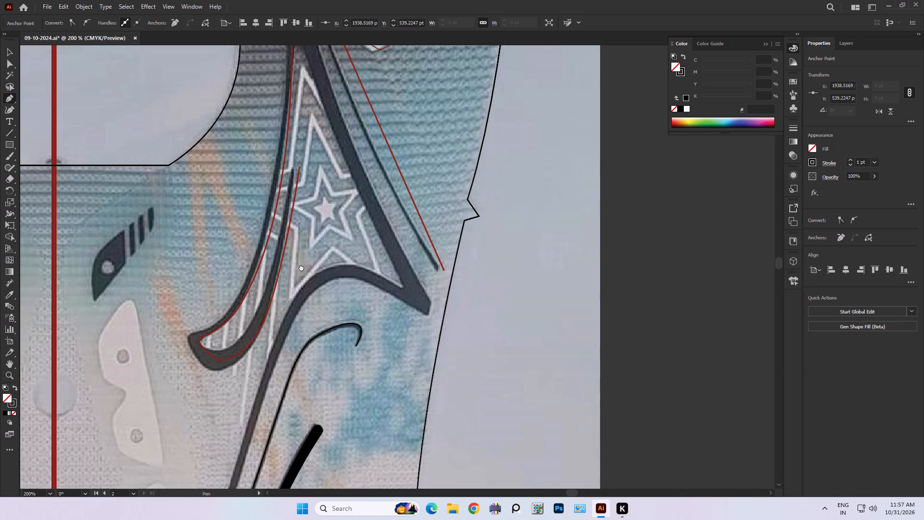
{"action": "middle_click_drag", "start_coordinate": [301, 267], "coordinate": [309, 125]}
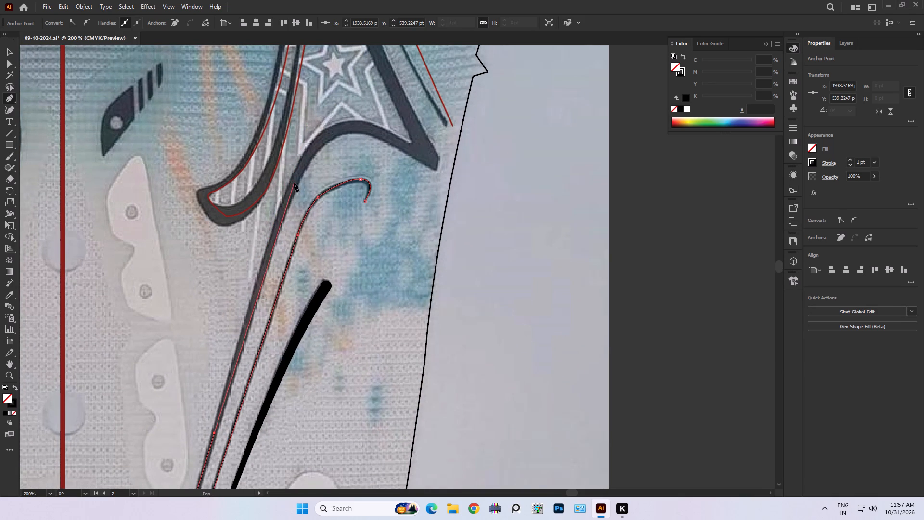
{"action": "left_click_drag", "start_coordinate": [294, 183], "coordinate": [304, 170]}
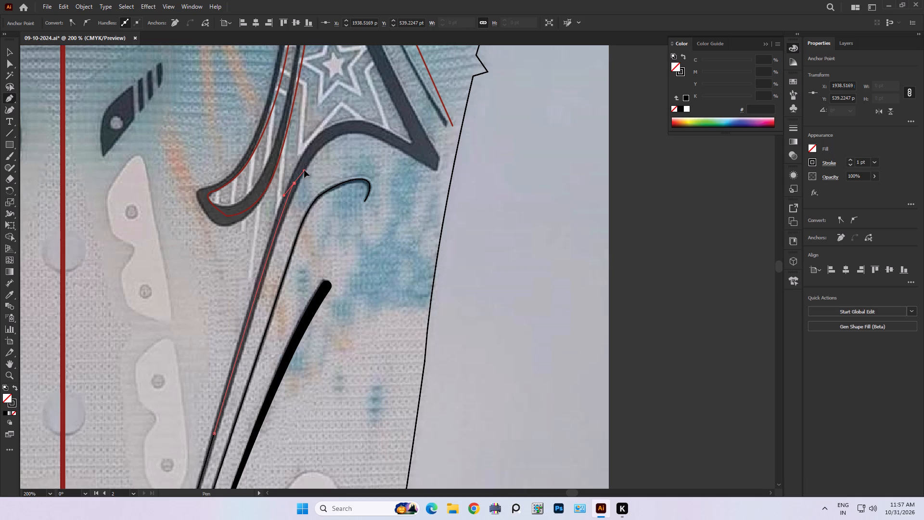
{"action": "left_click_drag", "start_coordinate": [304, 170], "coordinate": [300, 169]}
{"action": "left_click_drag", "start_coordinate": [375, 131], "coordinate": [392, 136]}
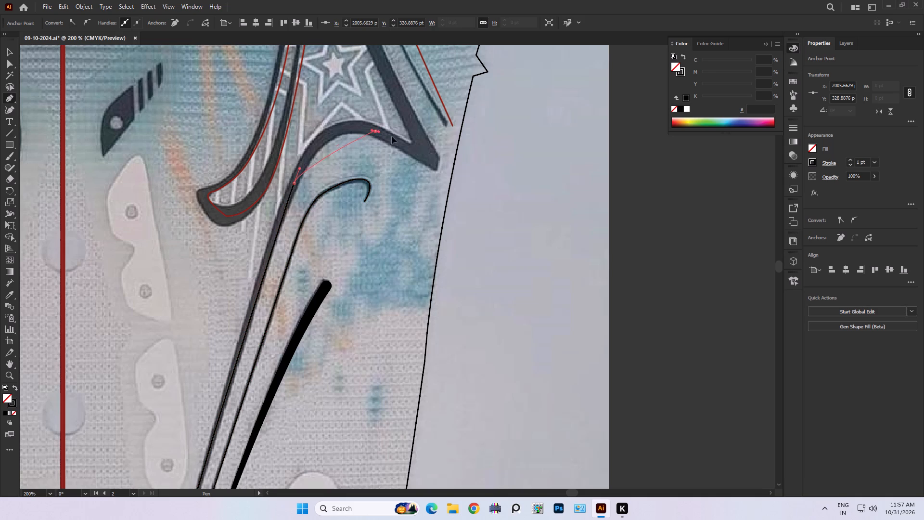
{"action": "left_click_drag", "start_coordinate": [392, 136], "coordinate": [423, 152]}
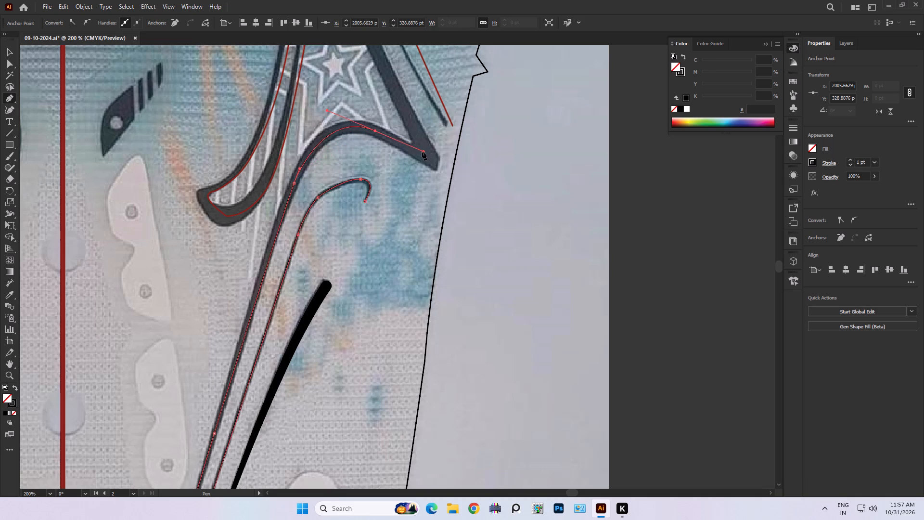
{"action": "left_click", "coordinate": [375, 132], "text": "alt"}
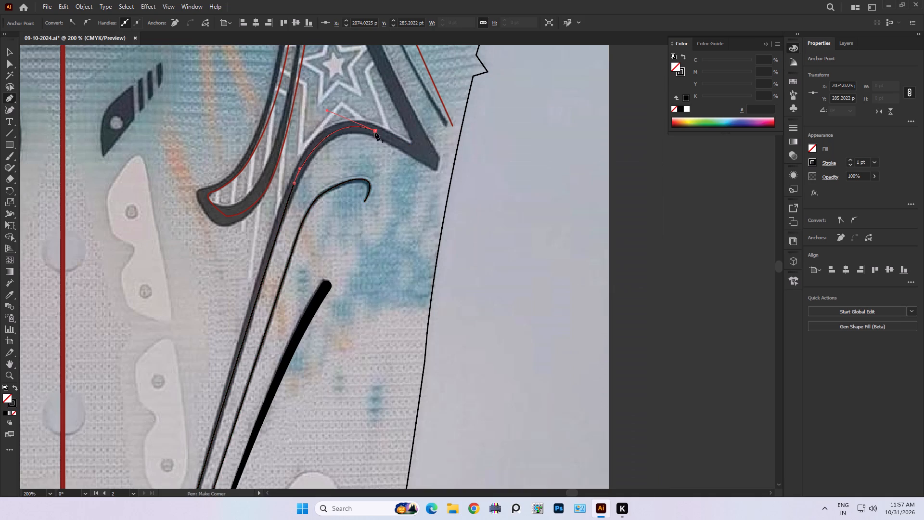
{"action": "left_click", "coordinate": [432, 163]}
Continue the Pen outline from the outer corner up the long dark edge beside the star toward the shape's top point.
{"action": "middle_click_drag", "start_coordinate": [398, 105], "coordinate": [451, 252]}
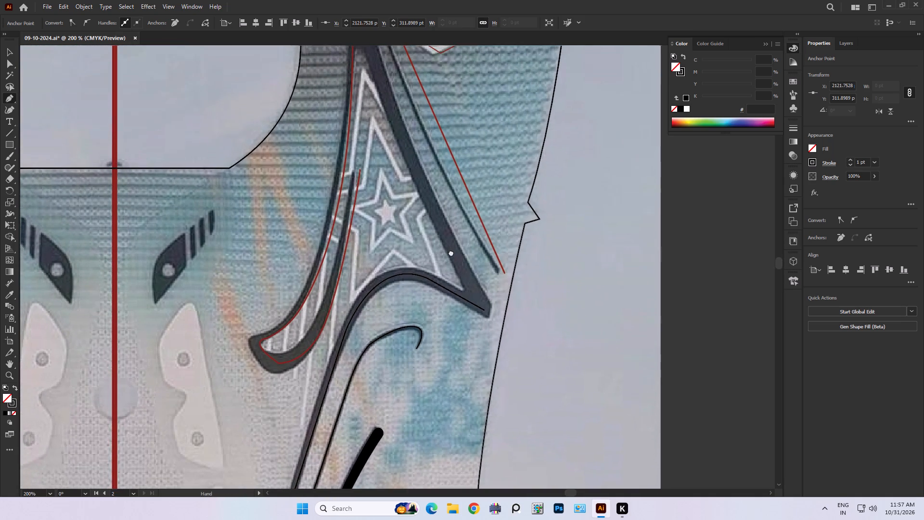
{"action": "middle_click_drag", "start_coordinate": [451, 252], "coordinate": [450, 247]}
{"action": "middle_click_drag", "start_coordinate": [386, 81], "coordinate": [426, 254]}
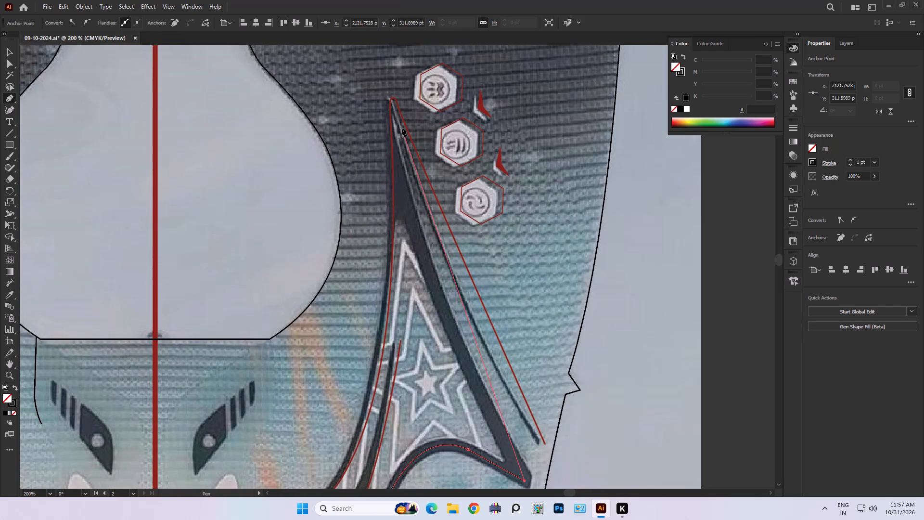
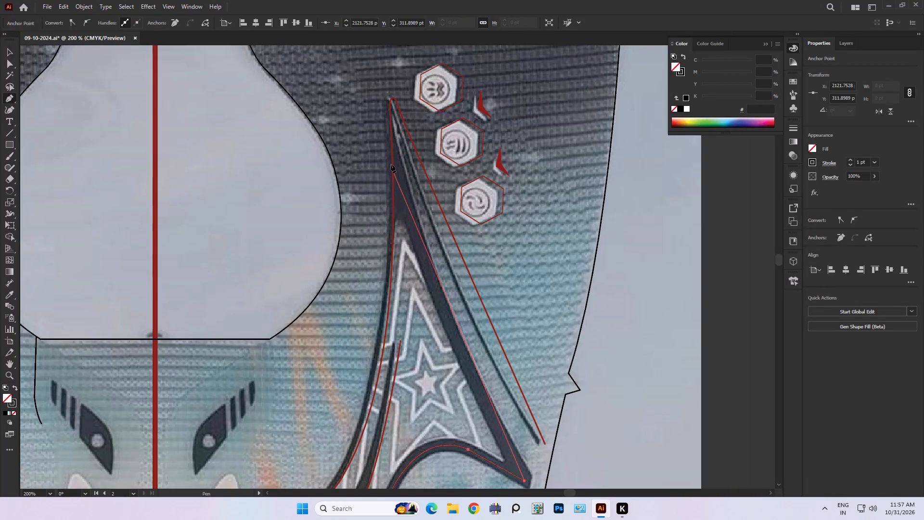
Delete the entire unfinished outline running along the dark stripe, thin hooked line and arch below the star.
{"action": "middle_click_drag", "start_coordinate": [417, 273], "coordinate": [360, 41]}
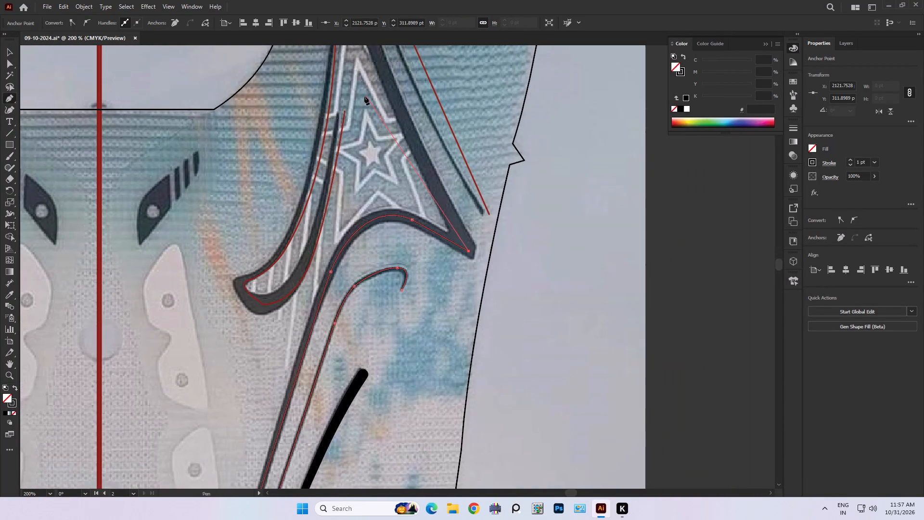
{"action": "scroll", "coordinate": [350, 95], "scroll_direction": "down", "scroll_amount": 3}
{"action": "scroll", "coordinate": [351, 103], "scroll_direction": "down", "scroll_amount": 3, "text": "alt"}
{"action": "scroll", "coordinate": [351, 103], "scroll_direction": "up", "scroll_amount": 1, "text": "alt"}
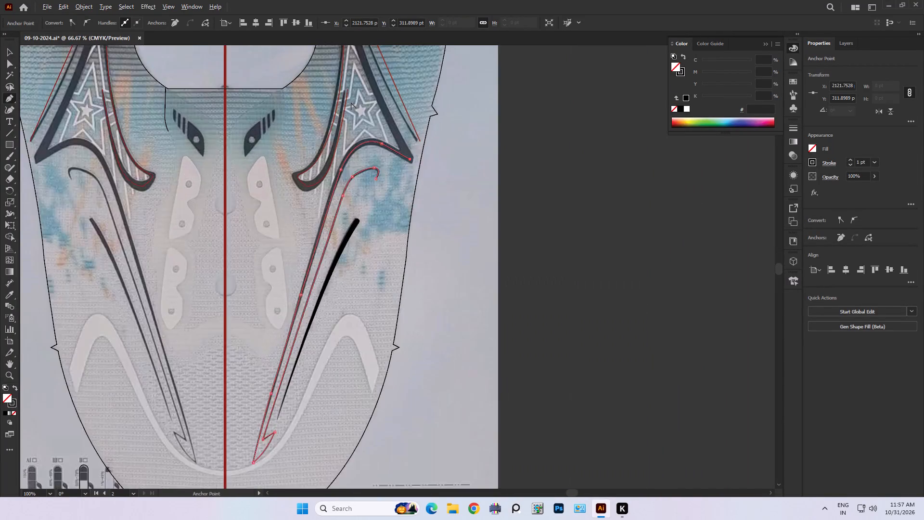
{"action": "scroll", "coordinate": [351, 103], "scroll_direction": "up", "scroll_amount": 1, "text": "alt"}
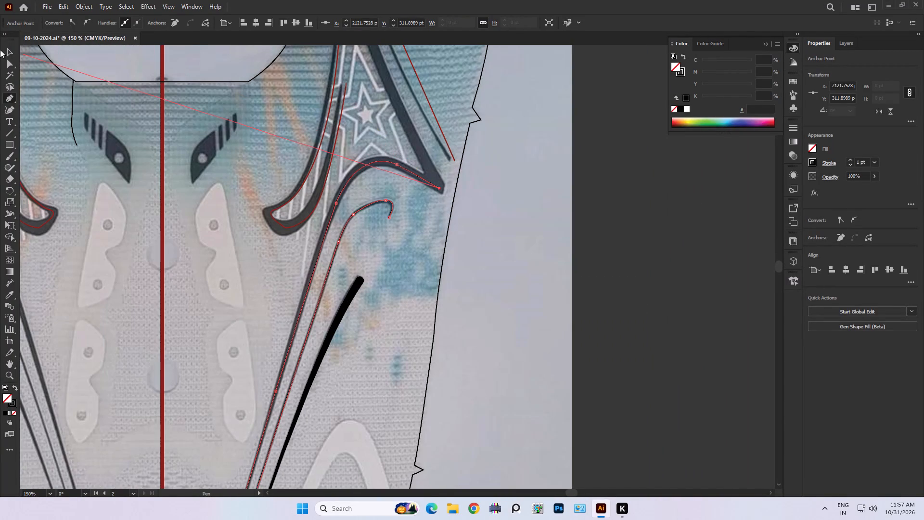
{"action": "left_click", "coordinate": [9, 52]}
{"action": "key", "text": "Delete"}
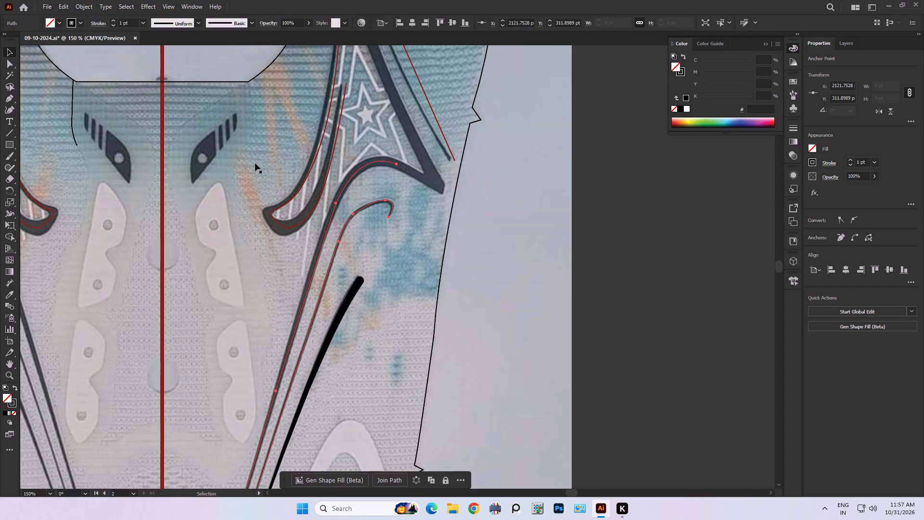
{"action": "key", "text": "Delete"}
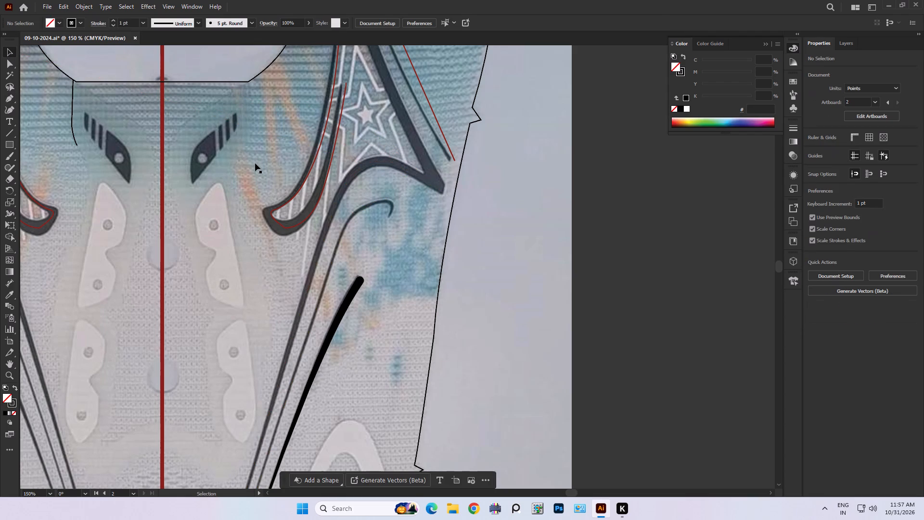
Start a new Pen path at the thin dark line's hooked end and trace around the hook and over its bend.
{"action": "key", "text": "p"}
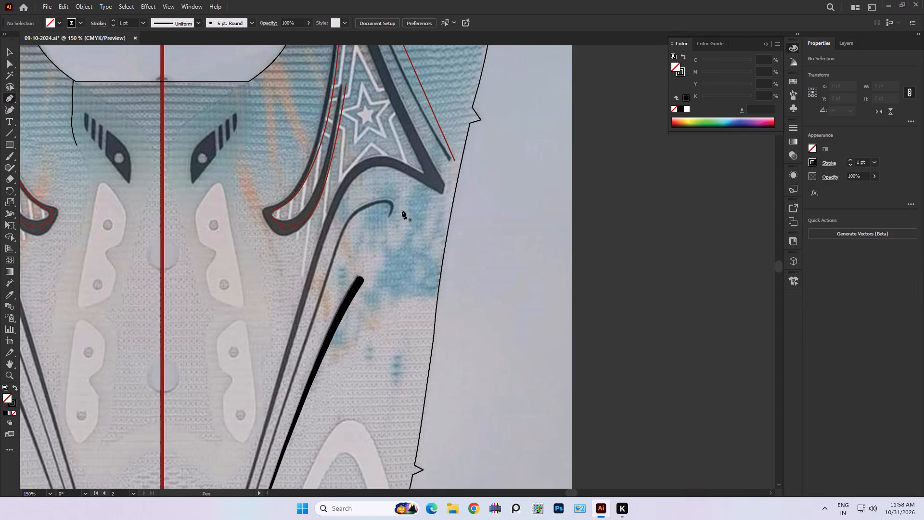
{"action": "scroll", "coordinate": [391, 217], "scroll_direction": "up", "scroll_amount": 3, "text": "alt"}
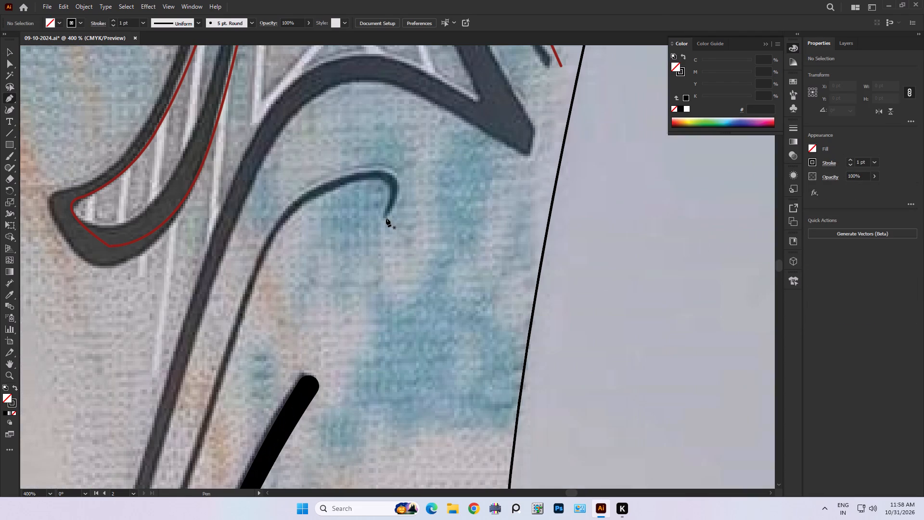
{"action": "left_click", "coordinate": [386, 218]}
{"action": "left_click_drag", "start_coordinate": [367, 168], "coordinate": [311, 154]}
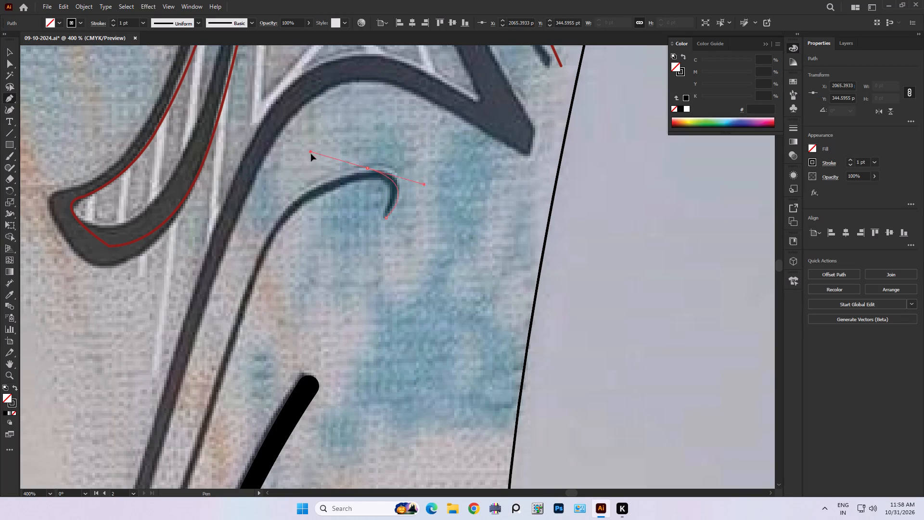
{"action": "left_click_drag", "start_coordinate": [311, 154], "coordinate": [311, 168]}
{"action": "left_click", "coordinate": [368, 167], "text": "alt"}
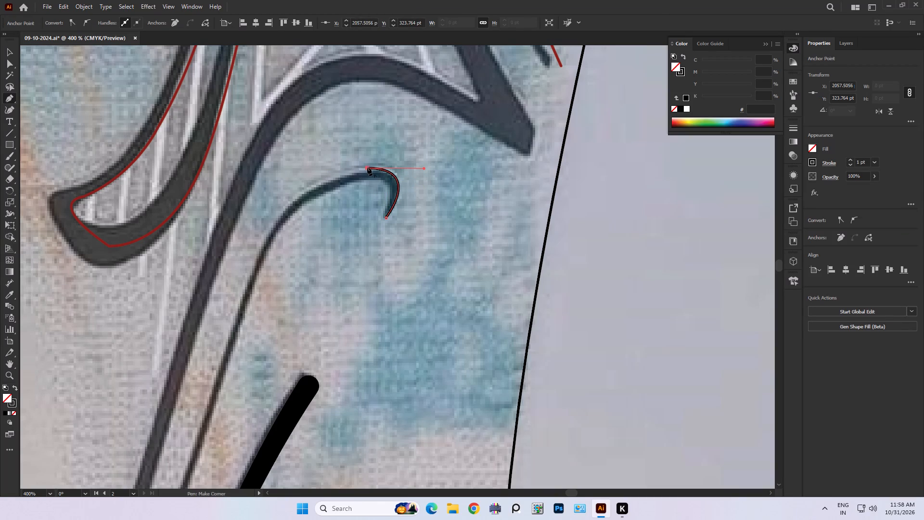
{"action": "left_click_drag", "start_coordinate": [256, 265], "coordinate": [215, 353]}
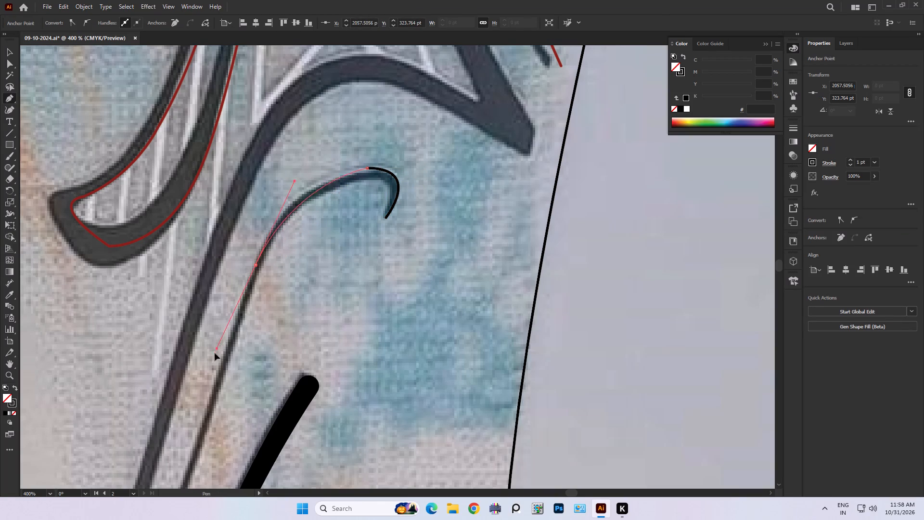
{"action": "left_click_drag", "start_coordinate": [215, 353], "coordinate": [238, 346]}
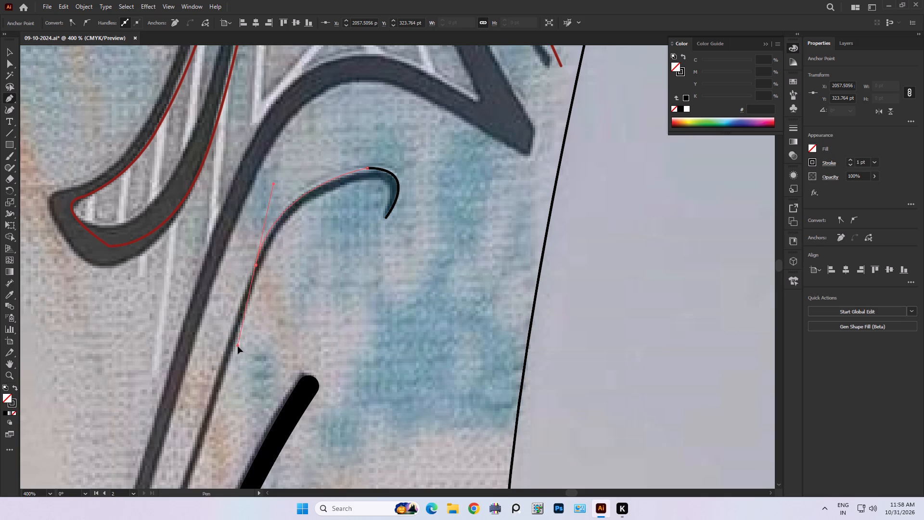
{"action": "left_click_drag", "start_coordinate": [238, 346], "coordinate": [233, 351]}
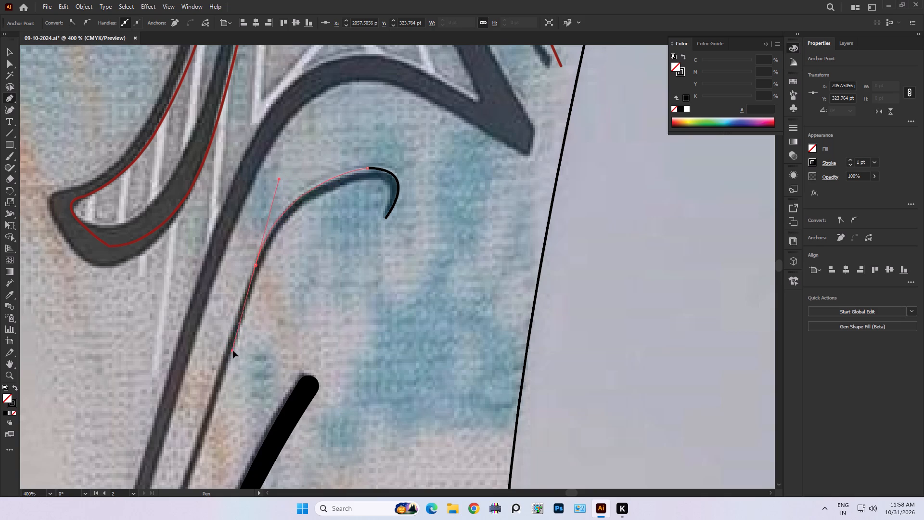
{"action": "left_click_drag", "start_coordinate": [233, 351], "coordinate": [236, 349]}
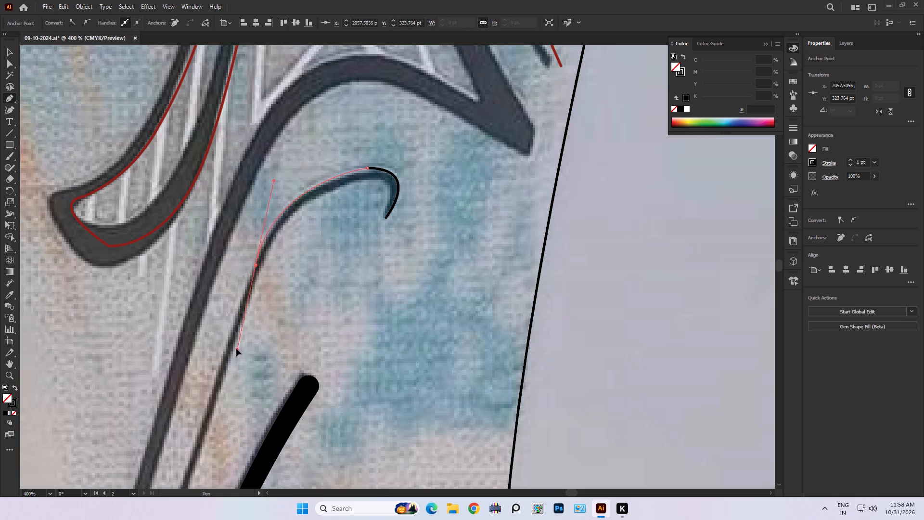
{"action": "left_click_drag", "start_coordinate": [236, 349], "coordinate": [222, 357]}
Continue the path straight down the long thin line to the inner corner of the zigzag notch near the toe.
{"action": "middle_click_drag", "start_coordinate": [231, 342], "coordinate": [275, 139]}
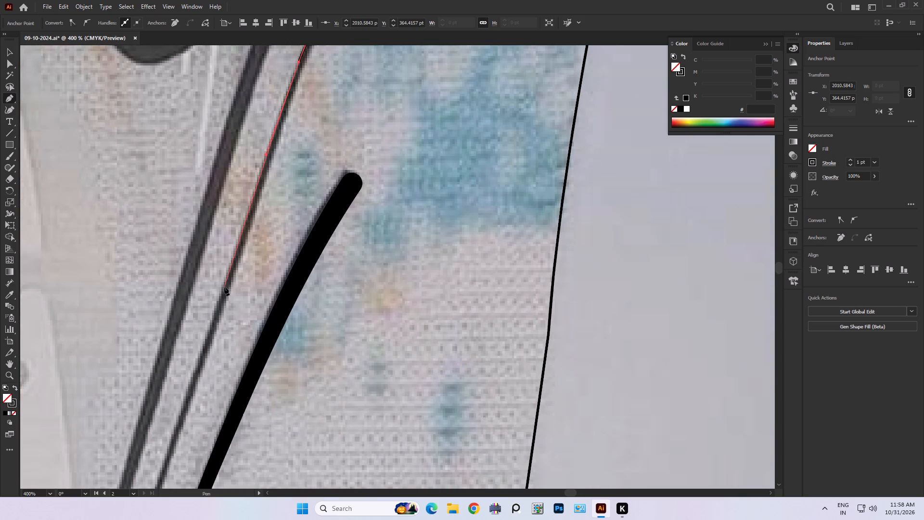
{"action": "middle_click_drag", "start_coordinate": [213, 325], "coordinate": [258, 190]}
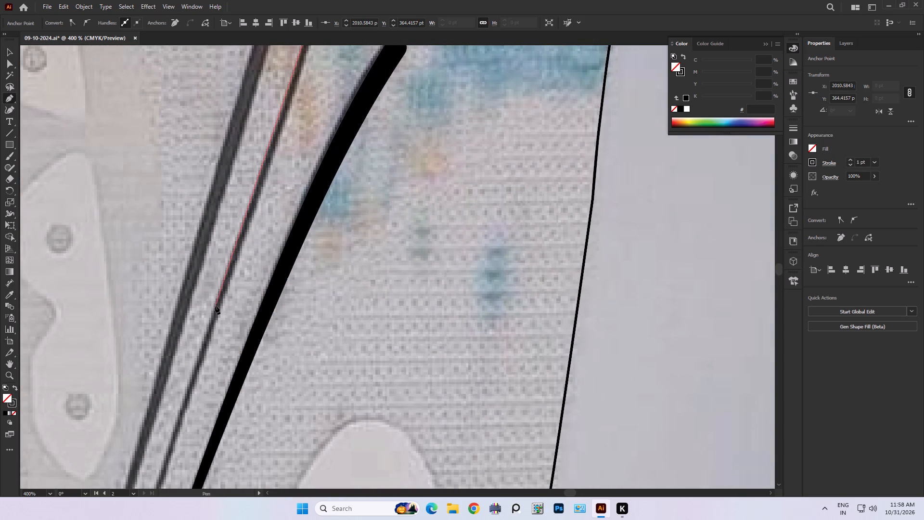
{"action": "left_click", "coordinate": [213, 312]}
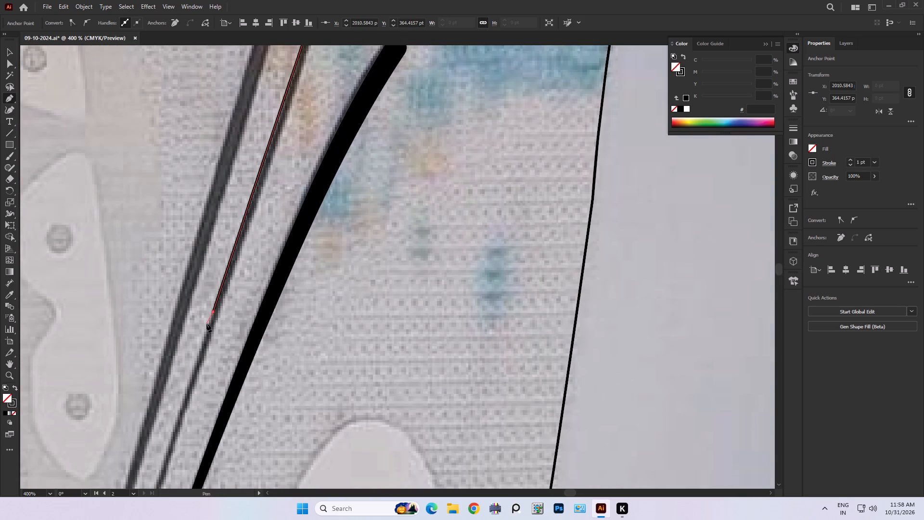
{"action": "middle_click_drag", "start_coordinate": [207, 324], "coordinate": [325, 75]}
{"action": "middle_click_drag", "start_coordinate": [237, 322], "coordinate": [316, 95]}
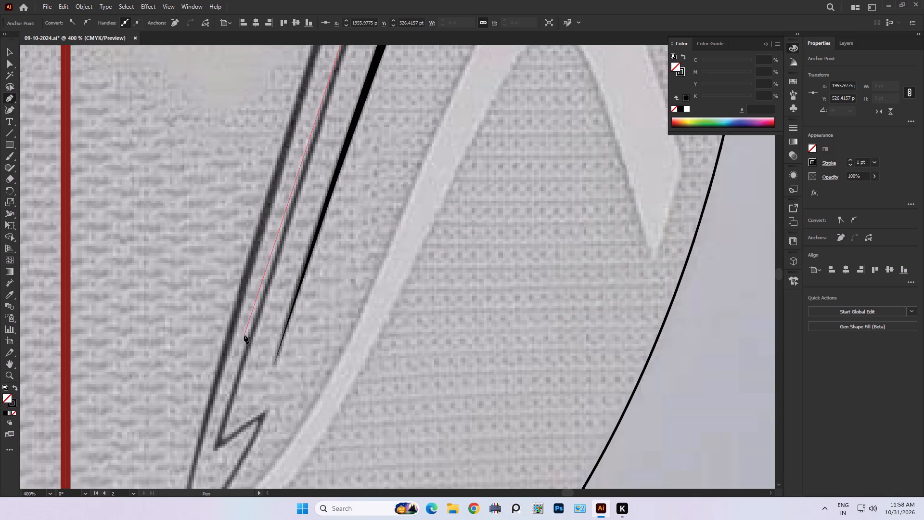
{"action": "left_click", "coordinate": [213, 449]}
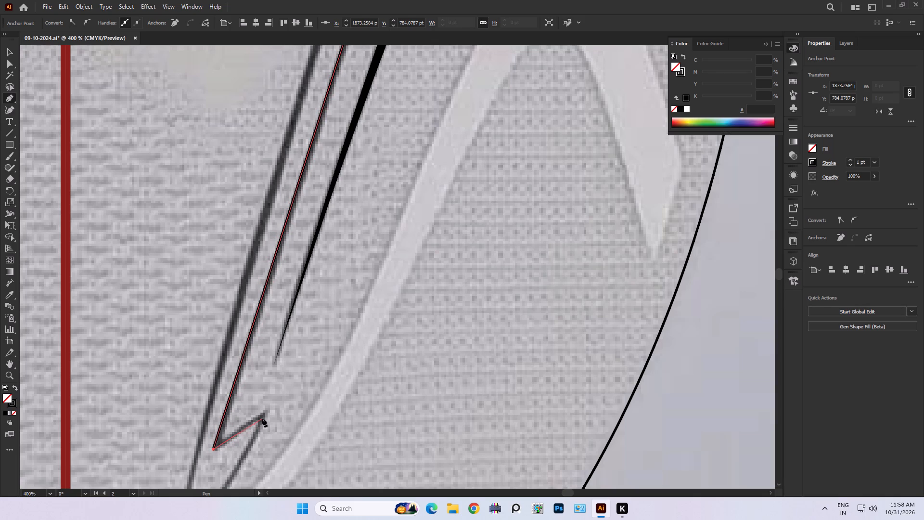
Trace the zigzag notch out to its tip and curve down to the stripe's bottom point, leaving corner anchors at both.
{"action": "left_click_drag", "start_coordinate": [261, 419], "coordinate": [275, 402]}
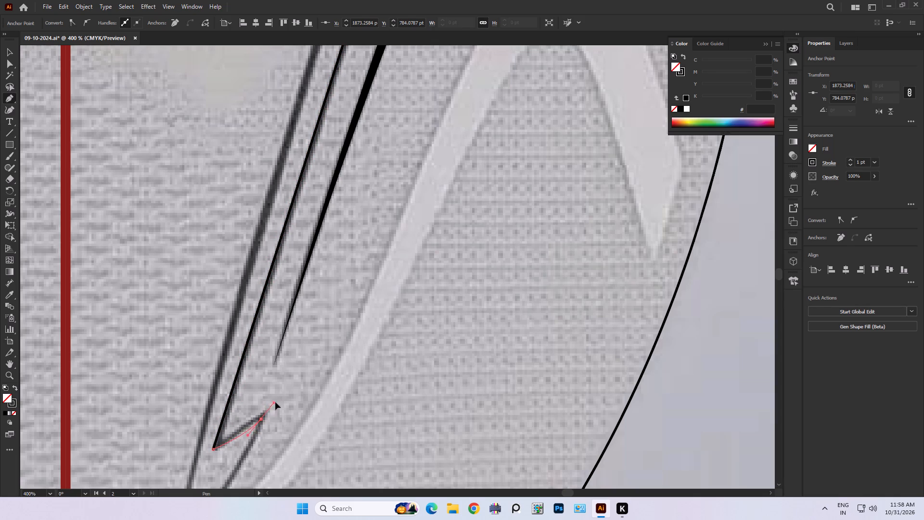
{"action": "left_click_drag", "start_coordinate": [275, 402], "coordinate": [303, 384]}
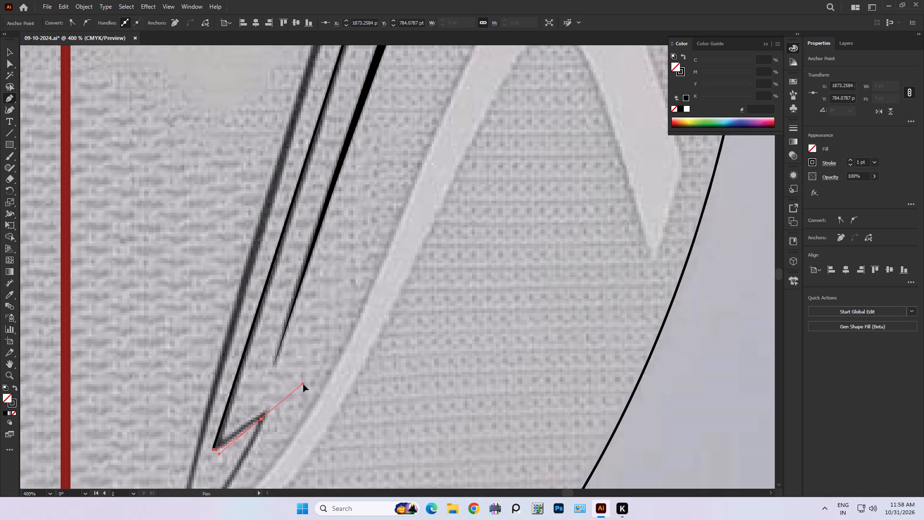
{"action": "left_click_drag", "start_coordinate": [303, 384], "coordinate": [307, 385]}
{"action": "left_click", "coordinate": [260, 419], "text": "alt"}
{"action": "middle_click_drag", "start_coordinate": [255, 437], "coordinate": [255, 433]}
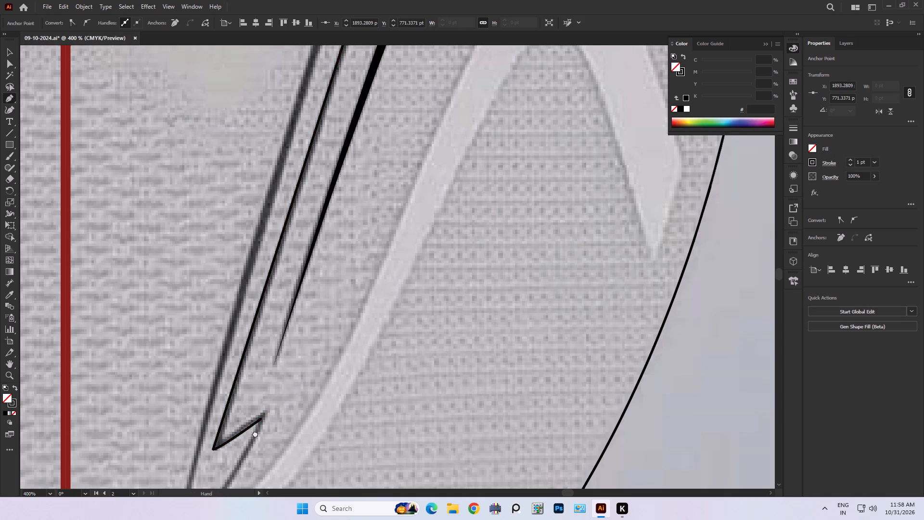
{"action": "middle_click_drag", "start_coordinate": [255, 433], "coordinate": [363, 224]}
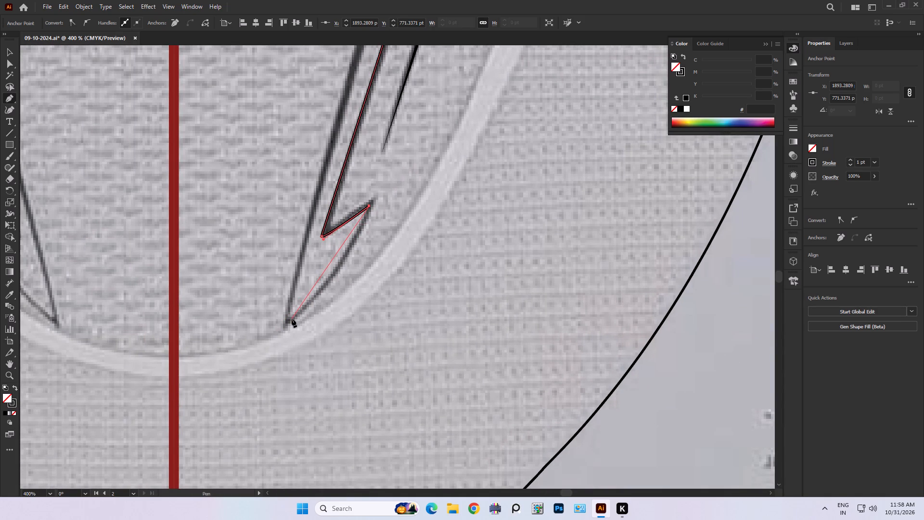
{"action": "left_click_drag", "start_coordinate": [290, 318], "coordinate": [262, 326]}
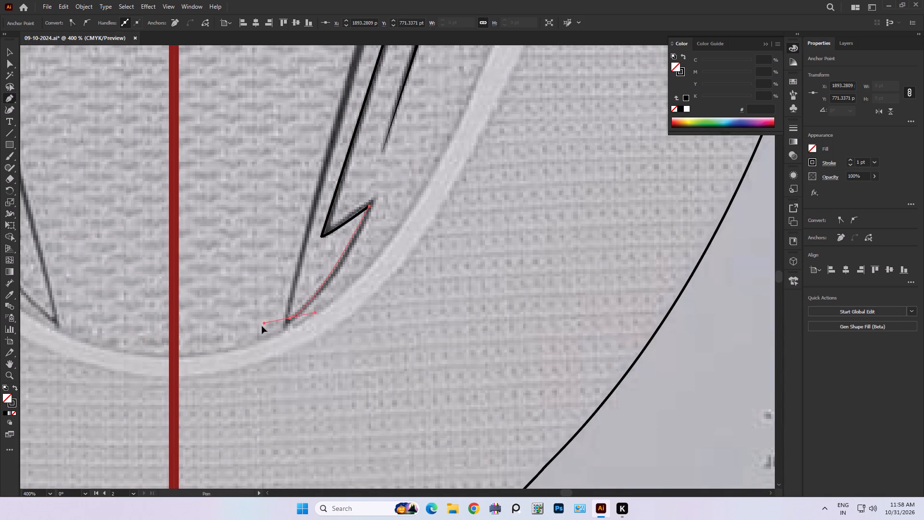
{"action": "left_click_drag", "start_coordinate": [262, 326], "coordinate": [257, 336]}
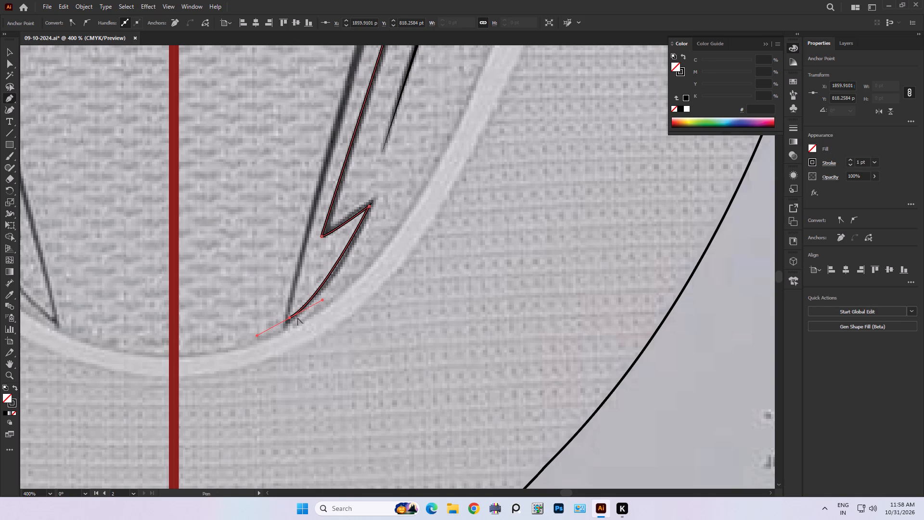
{"action": "left_click", "coordinate": [291, 317], "text": "alt"}
Continue the outline from the bottom point up the thick dark stripe's inner edge to just below its bend.
{"action": "middle_click_drag", "start_coordinate": [298, 279], "coordinate": [226, 473]}
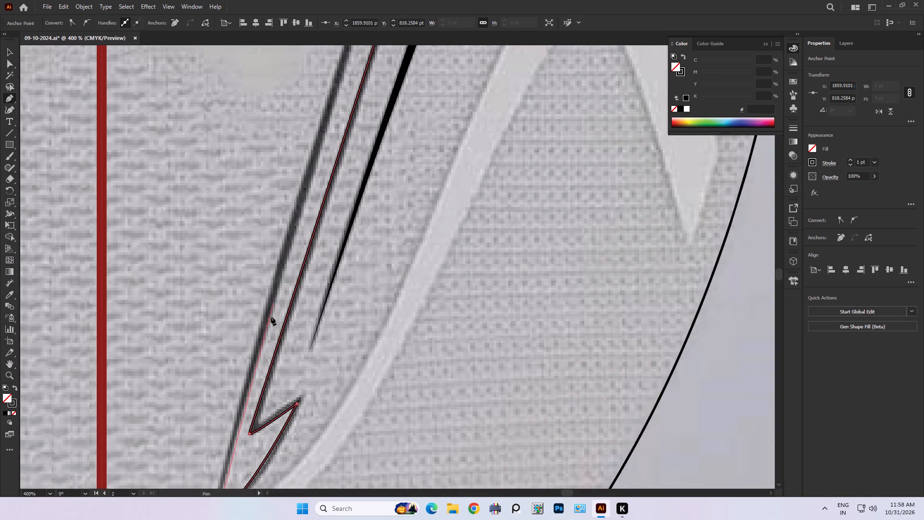
{"action": "middle_click_drag", "start_coordinate": [269, 324], "coordinate": [281, 269]}
{"action": "left_click_drag", "start_coordinate": [281, 272], "coordinate": [291, 243]}
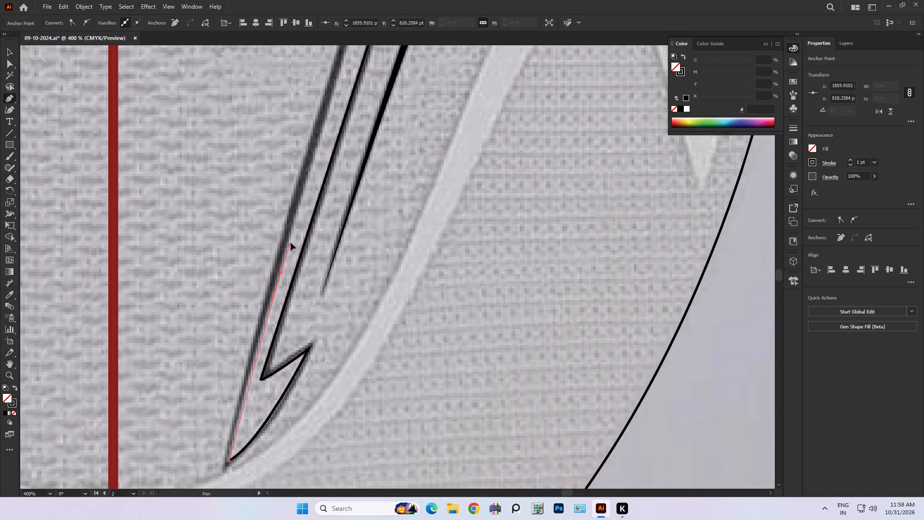
{"action": "left_click_drag", "start_coordinate": [291, 243], "coordinate": [296, 217]}
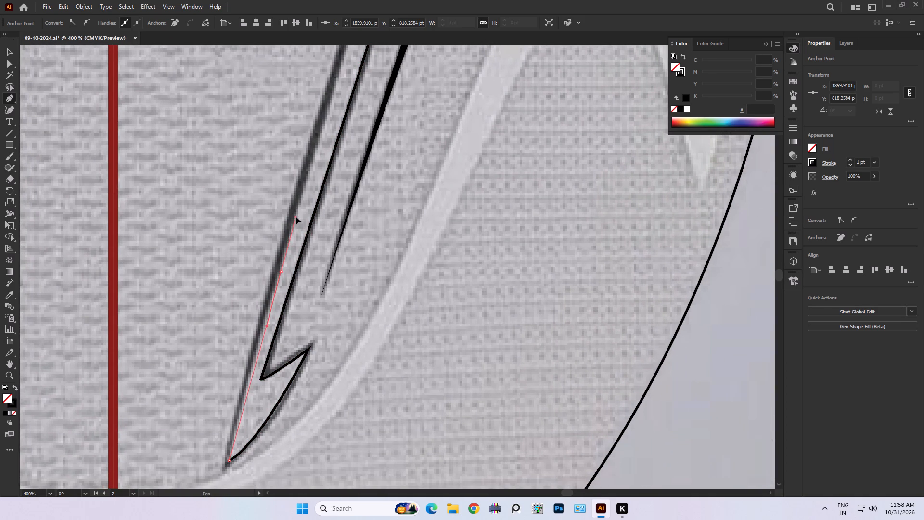
{"action": "left_click_drag", "start_coordinate": [296, 217], "coordinate": [304, 201]}
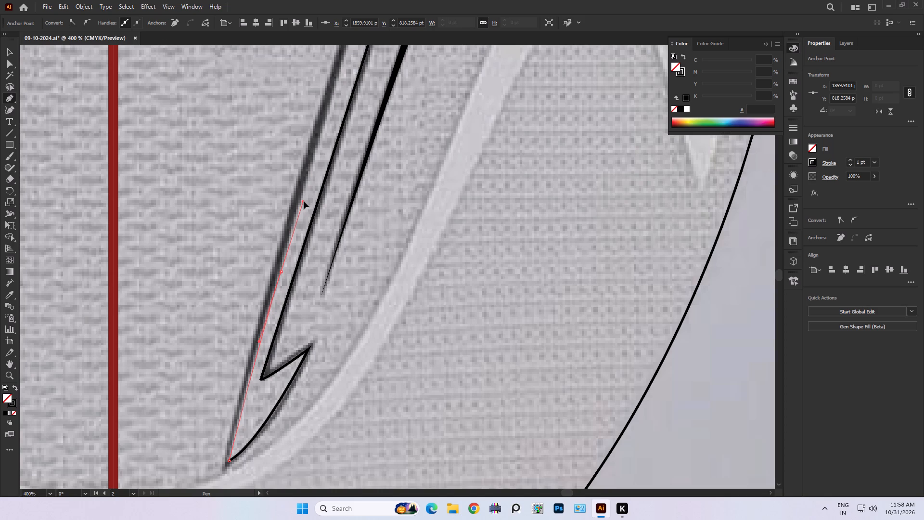
{"action": "left_click_drag", "start_coordinate": [304, 201], "coordinate": [304, 202]}
{"action": "middle_click_drag", "start_coordinate": [304, 207], "coordinate": [245, 393]}
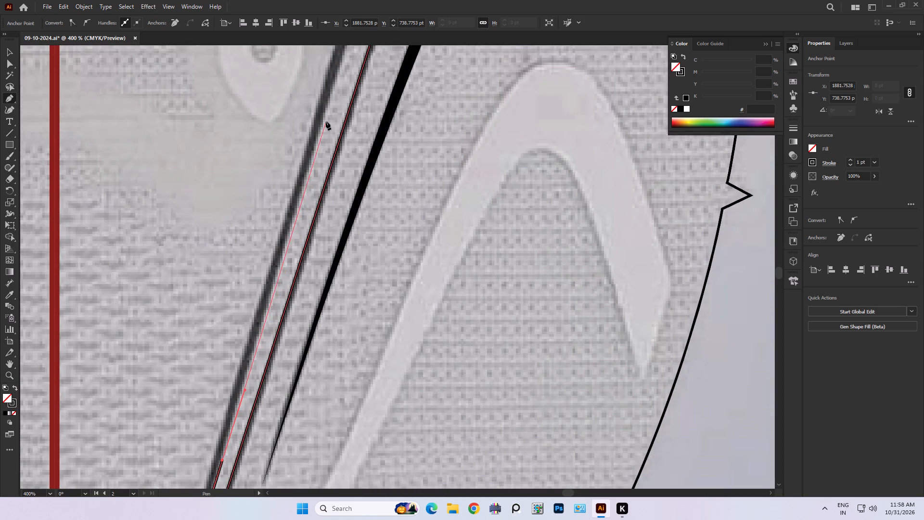
{"action": "middle_click_drag", "start_coordinate": [345, 53], "coordinate": [302, 204]}
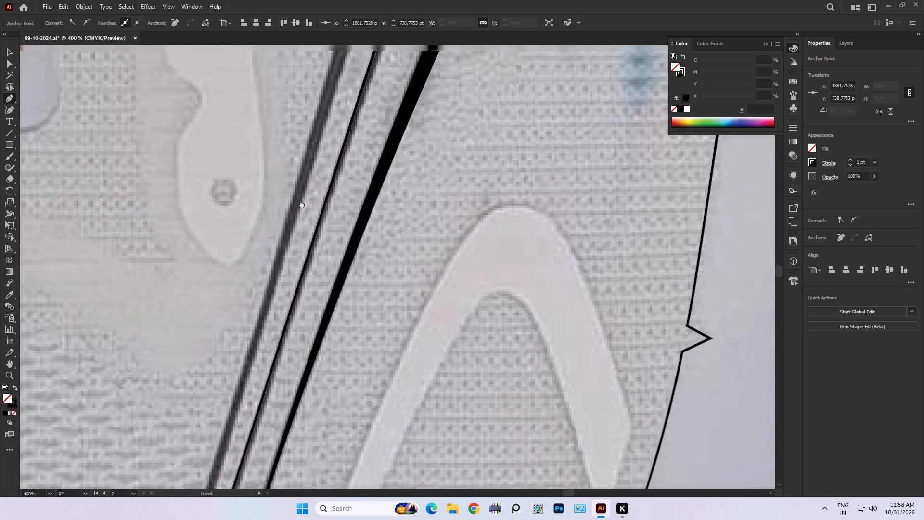
{"action": "middle_click_drag", "start_coordinate": [302, 204], "coordinate": [301, 204]}
{"action": "middle_click_drag", "start_coordinate": [349, 48], "coordinate": [306, 210]}
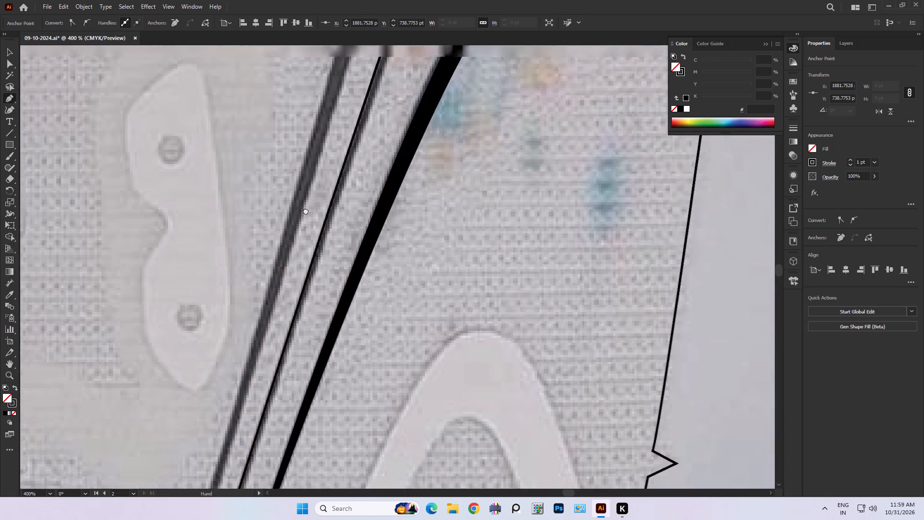
{"action": "middle_click_drag", "start_coordinate": [306, 210], "coordinate": [285, 281]}
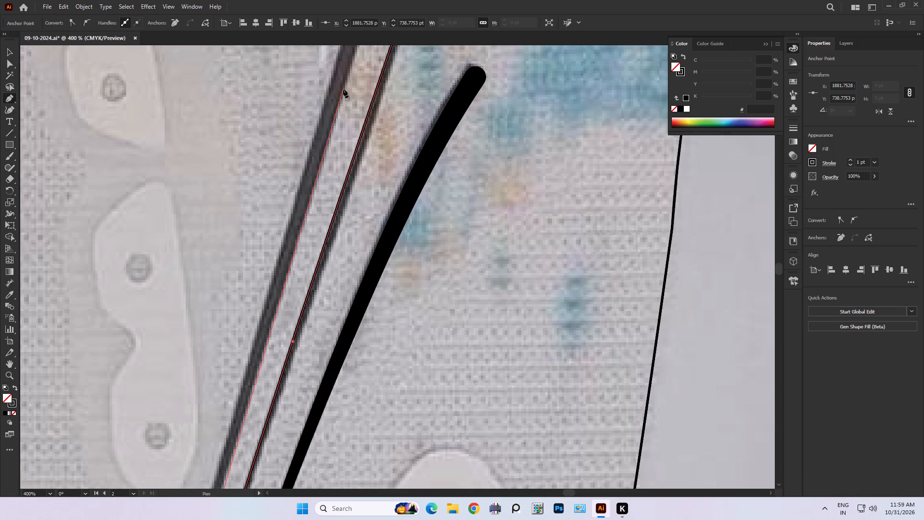
{"action": "left_click", "coordinate": [343, 89]}
Continue the outline up the dark stripe's inner edge to the arch beneath the star, leaving a corner anchor there.
{"action": "middle_click_drag", "start_coordinate": [349, 65], "coordinate": [294, 360]}
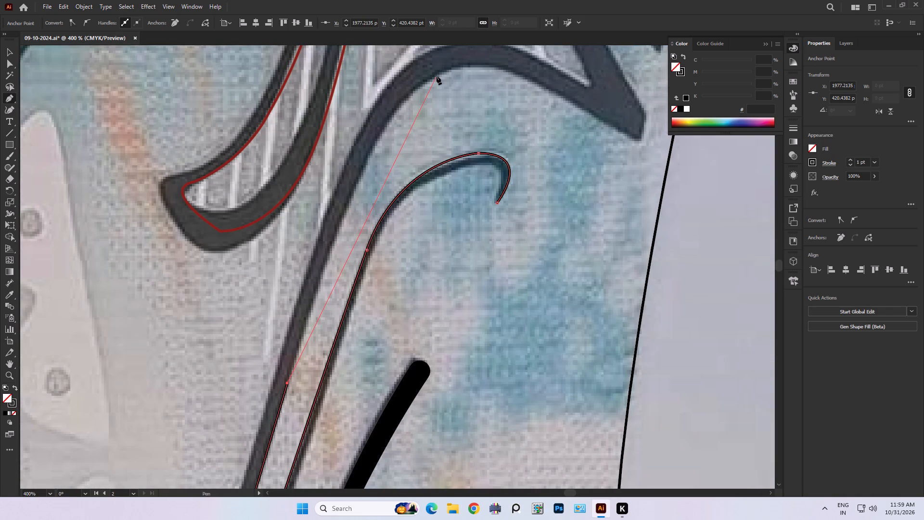
{"action": "left_click_drag", "start_coordinate": [436, 74], "coordinate": [518, 143]}
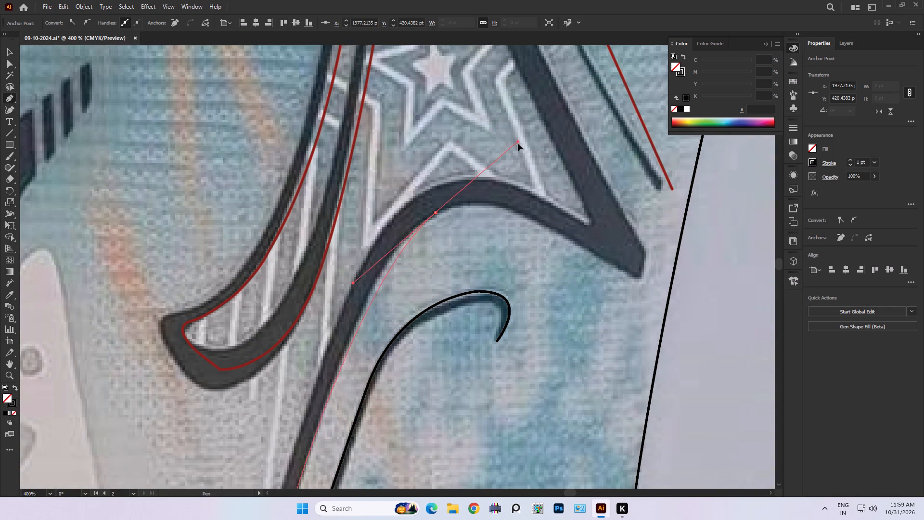
{"action": "left_click_drag", "start_coordinate": [518, 143], "coordinate": [501, 205]}
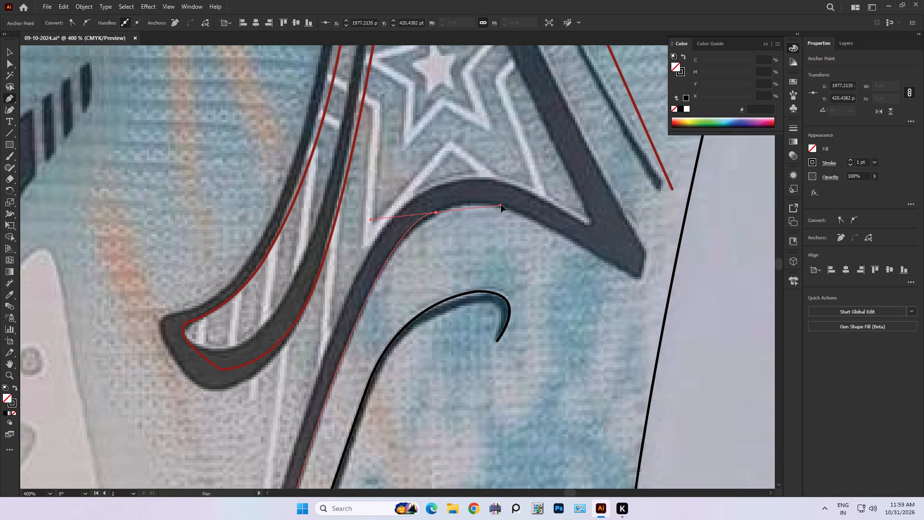
{"action": "left_click_drag", "start_coordinate": [501, 205], "coordinate": [501, 204]}
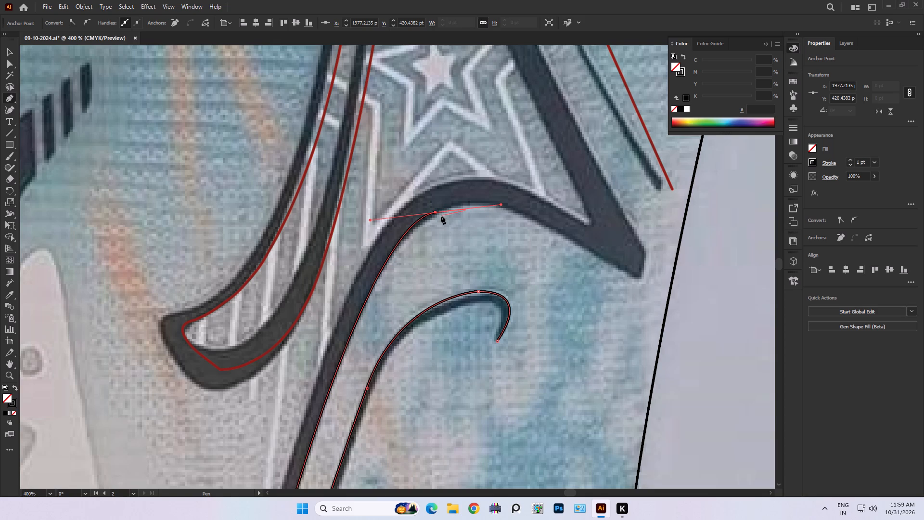
{"action": "left_click", "coordinate": [436, 213], "text": "alt"}
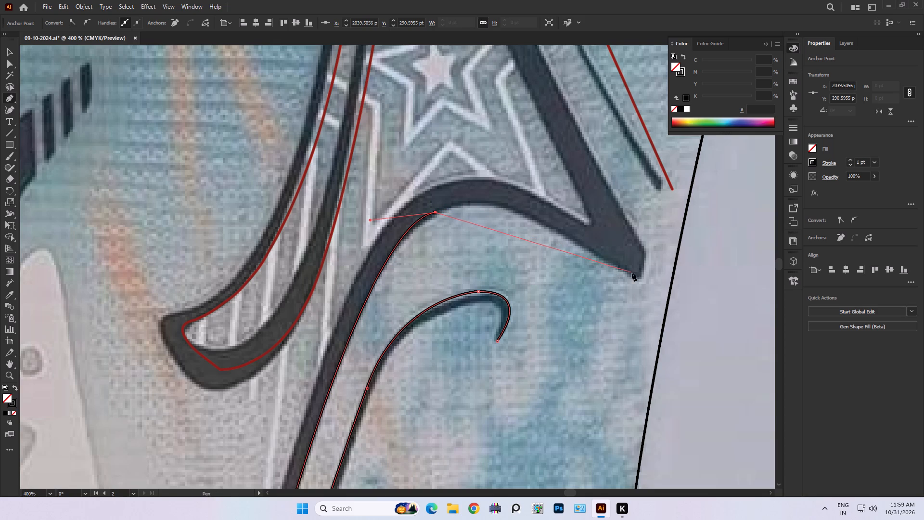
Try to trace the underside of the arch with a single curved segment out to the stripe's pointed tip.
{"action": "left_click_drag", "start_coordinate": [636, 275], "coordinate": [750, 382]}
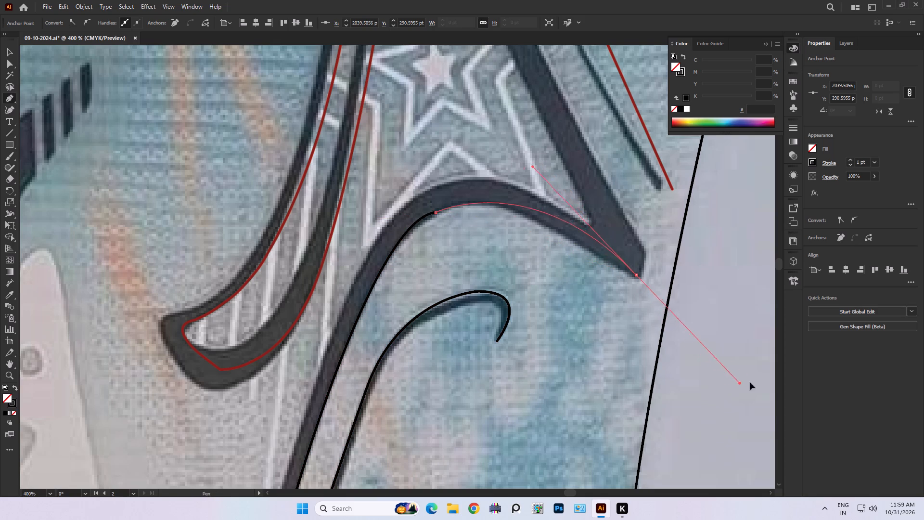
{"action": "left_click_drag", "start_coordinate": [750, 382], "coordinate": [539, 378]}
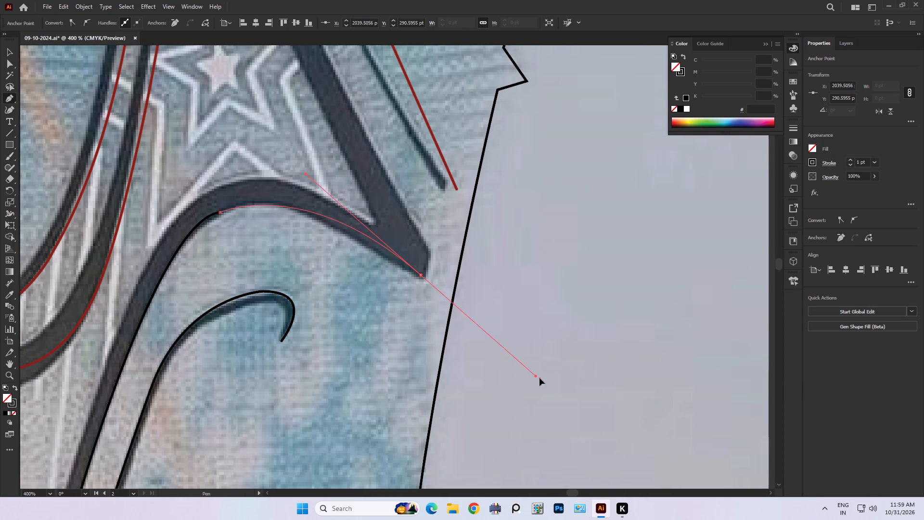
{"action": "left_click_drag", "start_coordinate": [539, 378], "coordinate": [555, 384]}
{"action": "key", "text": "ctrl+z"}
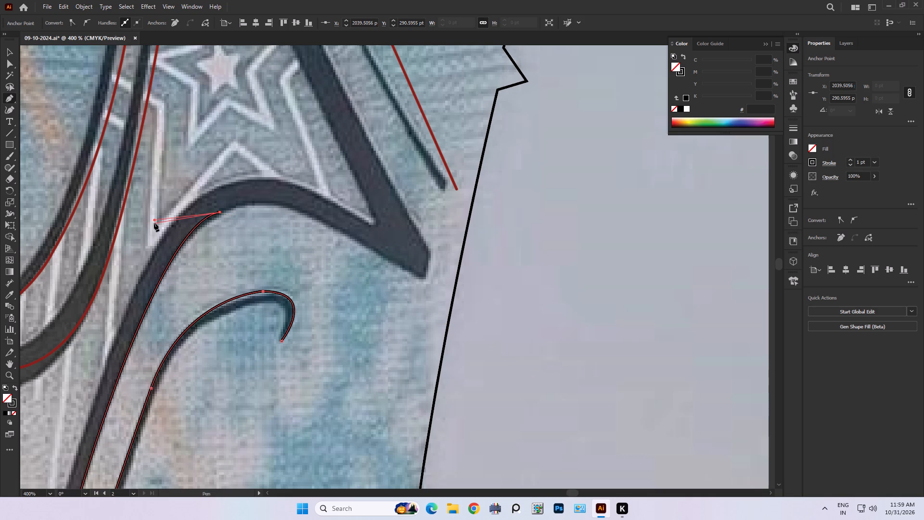
Refine the curve into the arch anchor and trace over the arch to the stripe's blunt tip with two corner anchors.
{"action": "left_click_drag", "start_coordinate": [154, 221], "coordinate": [154, 227], "text": "alt"}
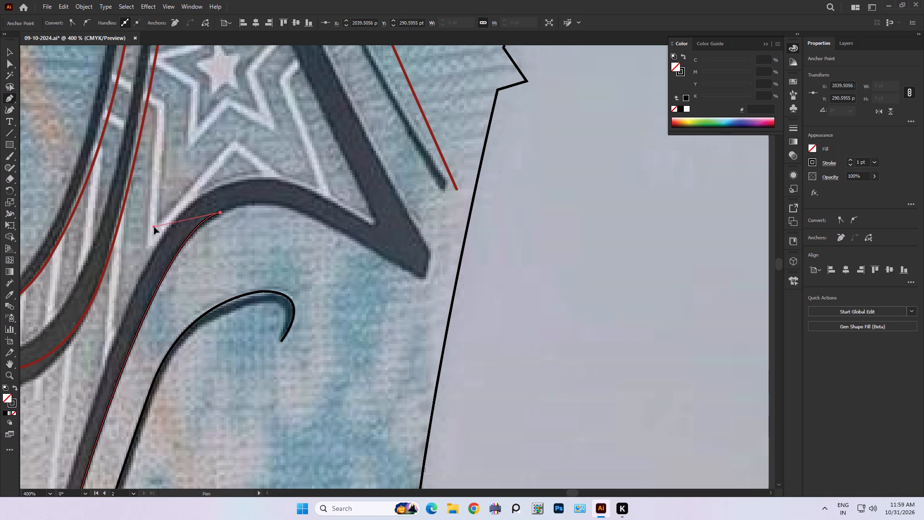
{"action": "left_click_drag", "start_coordinate": [154, 227], "coordinate": [134, 257], "text": "alt"}
{"action": "left_click_drag", "start_coordinate": [307, 212], "coordinate": [353, 241]}
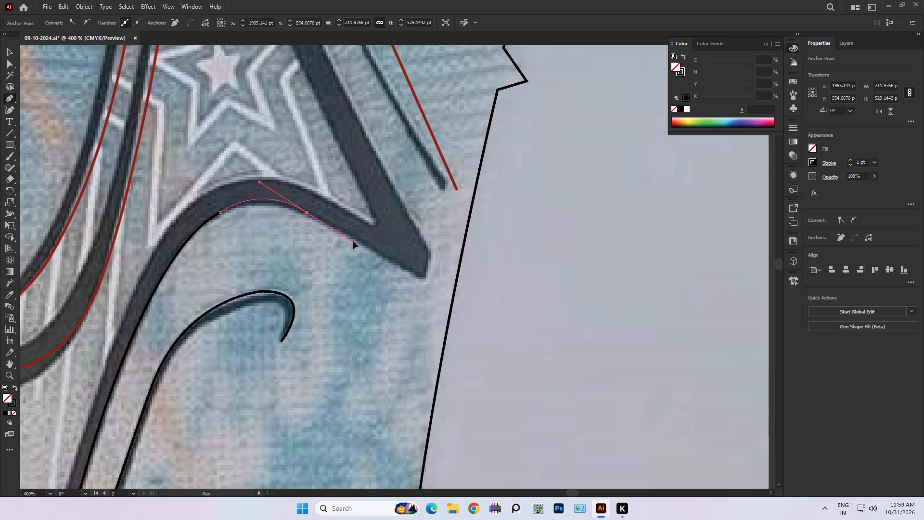
{"action": "left_click_drag", "start_coordinate": [353, 241], "coordinate": [351, 235]}
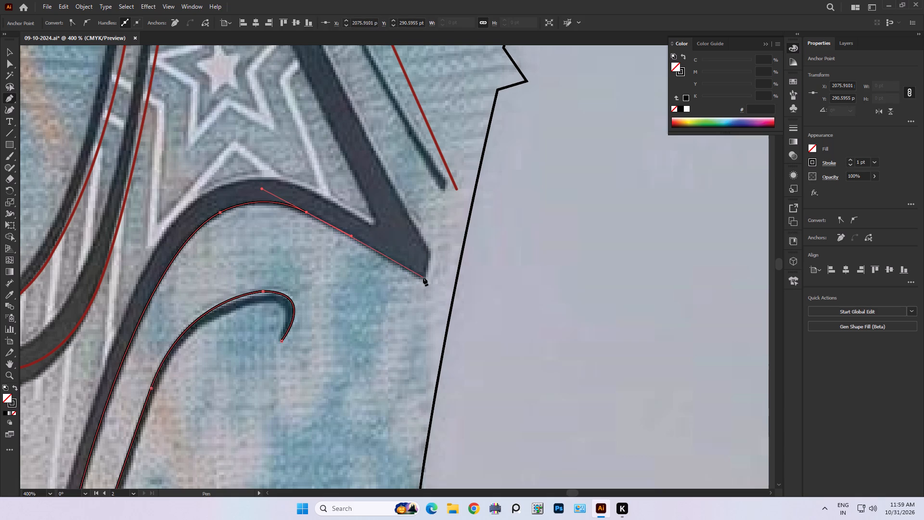
{"action": "left_click", "coordinate": [423, 277]}
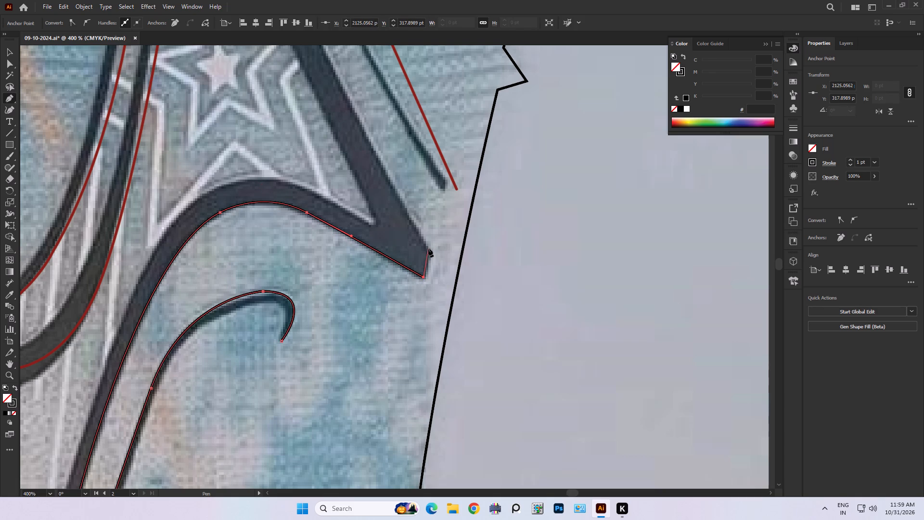
{"action": "left_click", "coordinate": [428, 247]}
Examine the dark stripe from the star up to its narrow top beside the hexagon badges.
{"action": "middle_click_drag", "start_coordinate": [346, 173], "coordinate": [419, 444]}
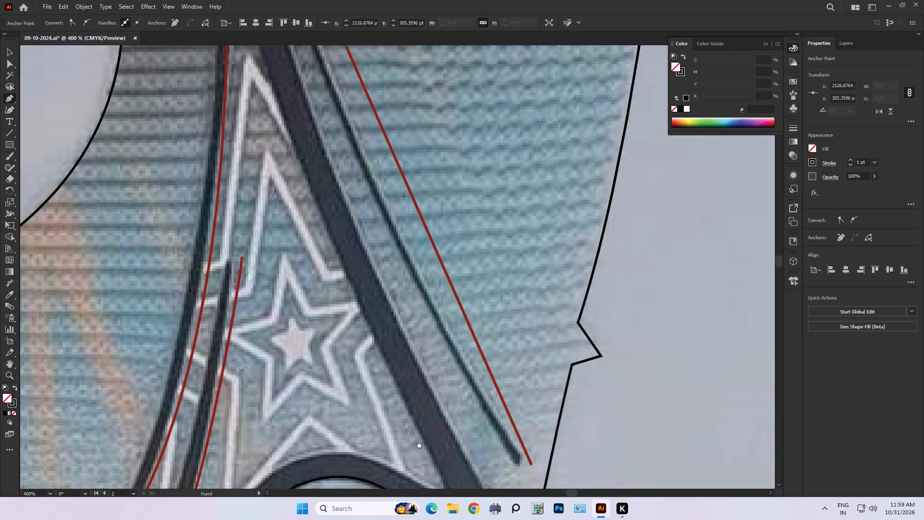
{"action": "middle_click_drag", "start_coordinate": [419, 444], "coordinate": [416, 438]}
{"action": "middle_click_drag", "start_coordinate": [322, 171], "coordinate": [353, 351]}
{"action": "scroll", "coordinate": [281, 134], "scroll_direction": "down", "scroll_amount": 3}
{"action": "scroll", "coordinate": [281, 134], "scroll_direction": "down", "scroll_amount": 2, "text": "alt"}
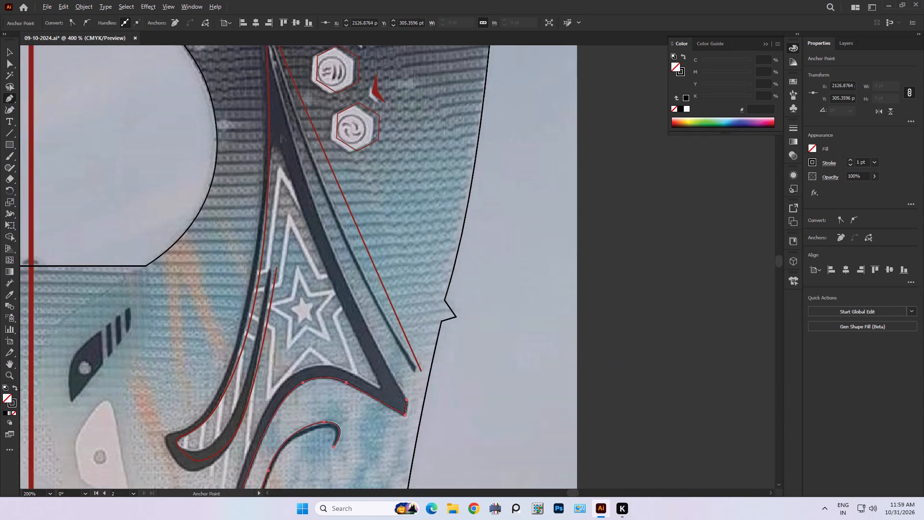
{"action": "middle_click_drag", "start_coordinate": [283, 115], "coordinate": [301, 258]}
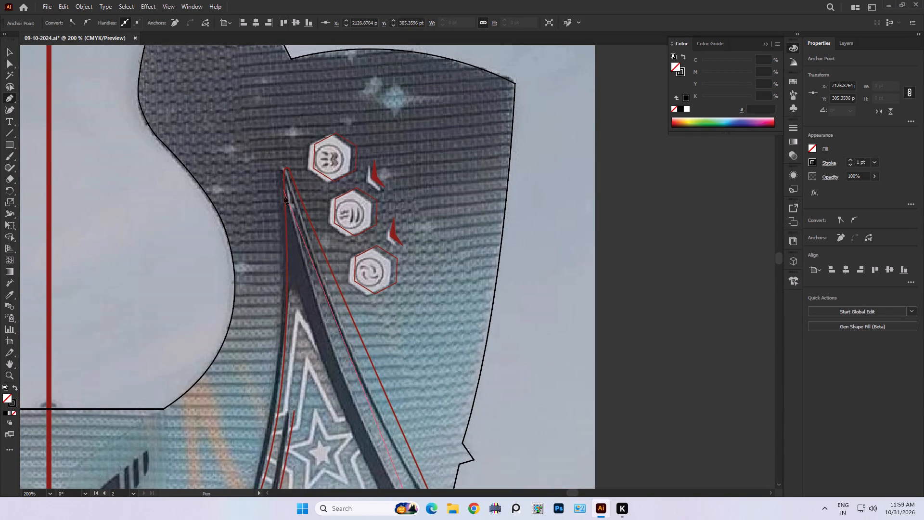
{"action": "middle_click_drag", "start_coordinate": [295, 263], "coordinate": [270, 132]}
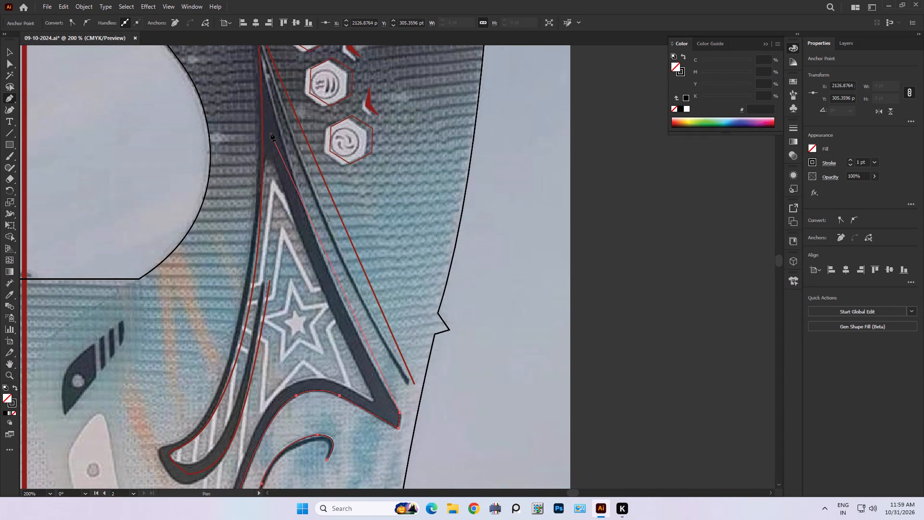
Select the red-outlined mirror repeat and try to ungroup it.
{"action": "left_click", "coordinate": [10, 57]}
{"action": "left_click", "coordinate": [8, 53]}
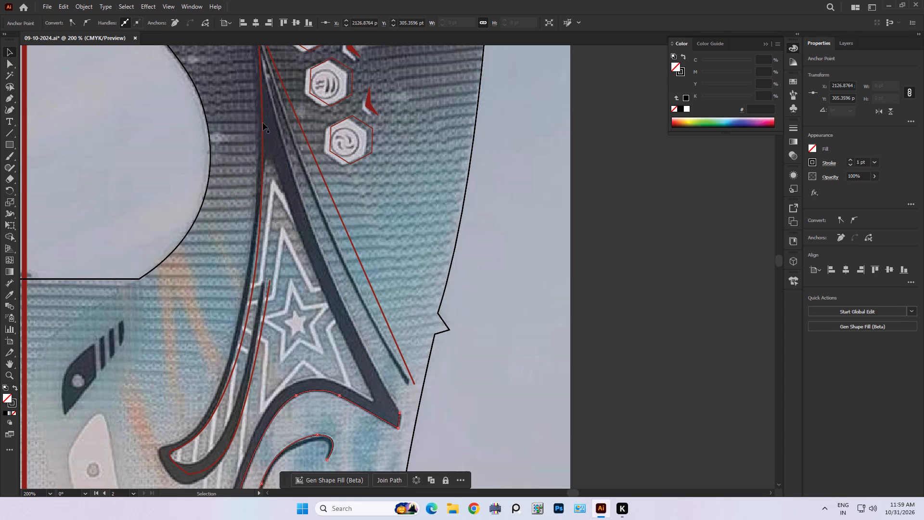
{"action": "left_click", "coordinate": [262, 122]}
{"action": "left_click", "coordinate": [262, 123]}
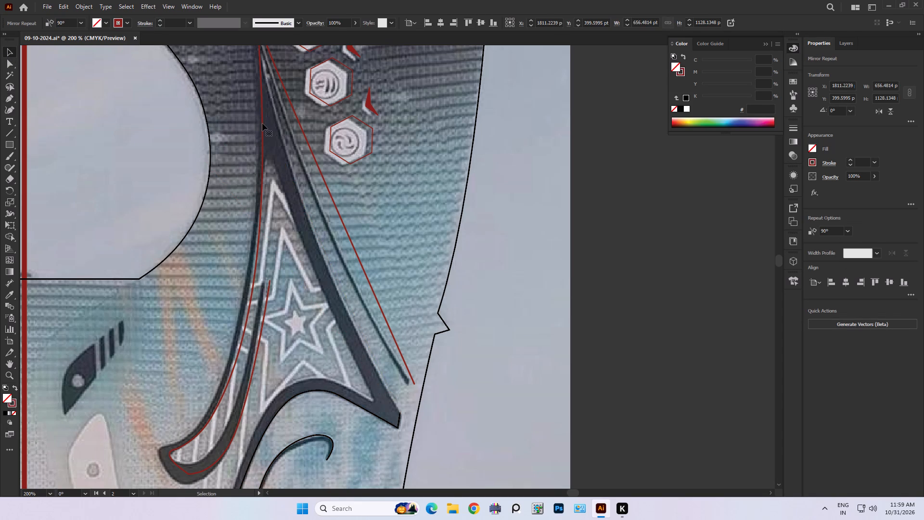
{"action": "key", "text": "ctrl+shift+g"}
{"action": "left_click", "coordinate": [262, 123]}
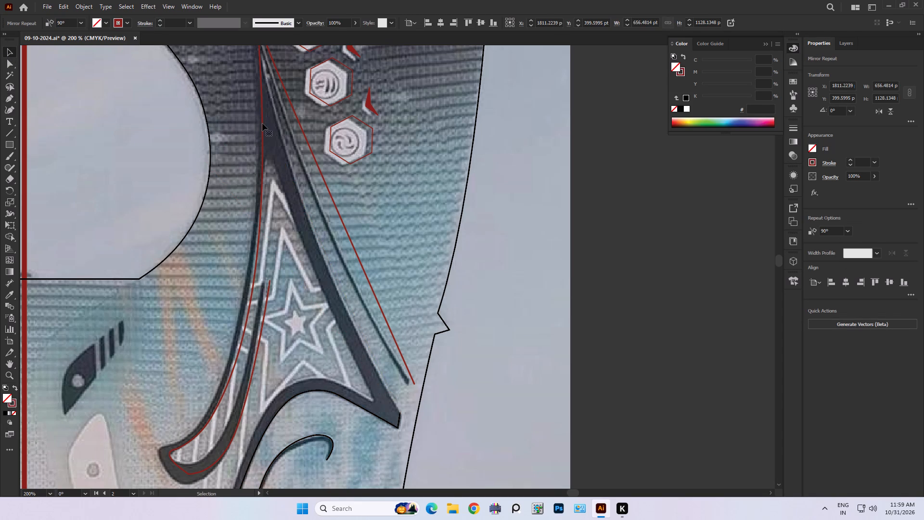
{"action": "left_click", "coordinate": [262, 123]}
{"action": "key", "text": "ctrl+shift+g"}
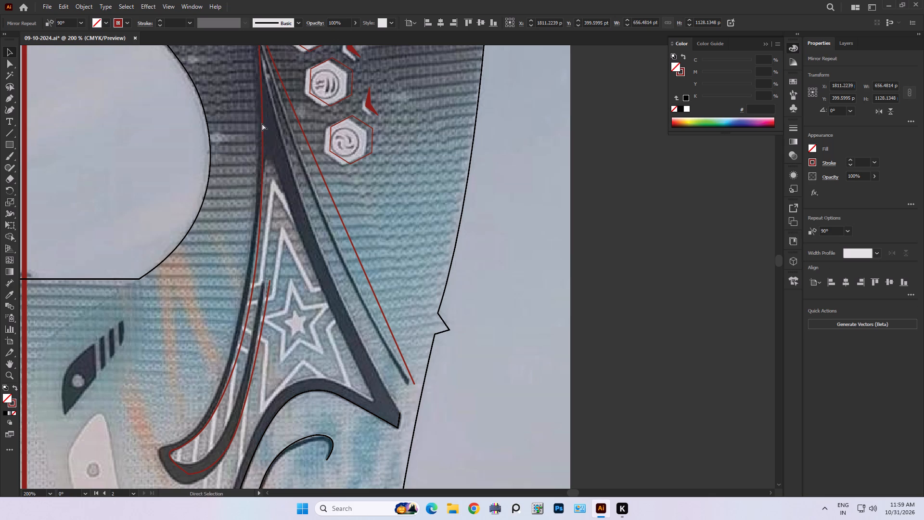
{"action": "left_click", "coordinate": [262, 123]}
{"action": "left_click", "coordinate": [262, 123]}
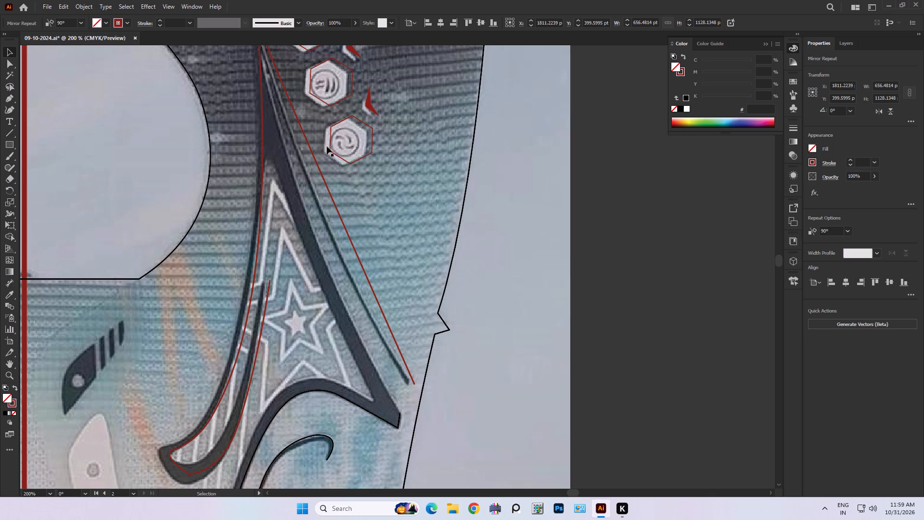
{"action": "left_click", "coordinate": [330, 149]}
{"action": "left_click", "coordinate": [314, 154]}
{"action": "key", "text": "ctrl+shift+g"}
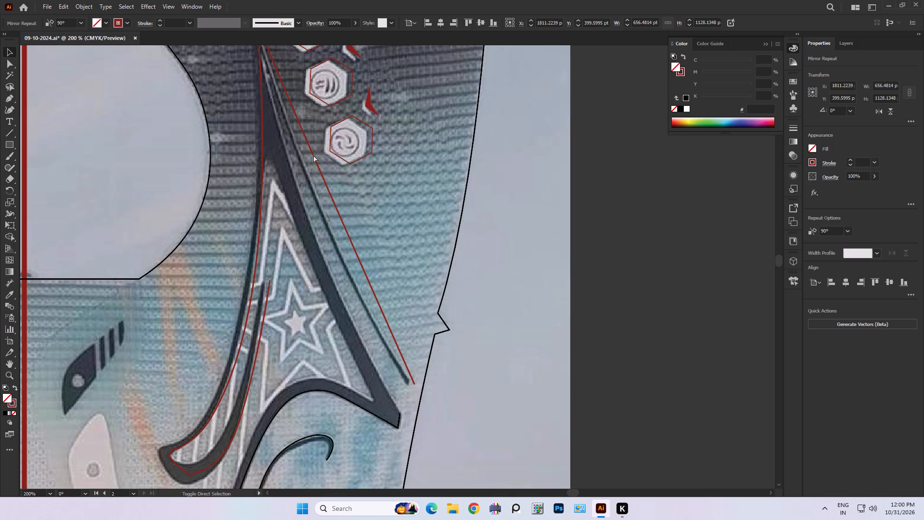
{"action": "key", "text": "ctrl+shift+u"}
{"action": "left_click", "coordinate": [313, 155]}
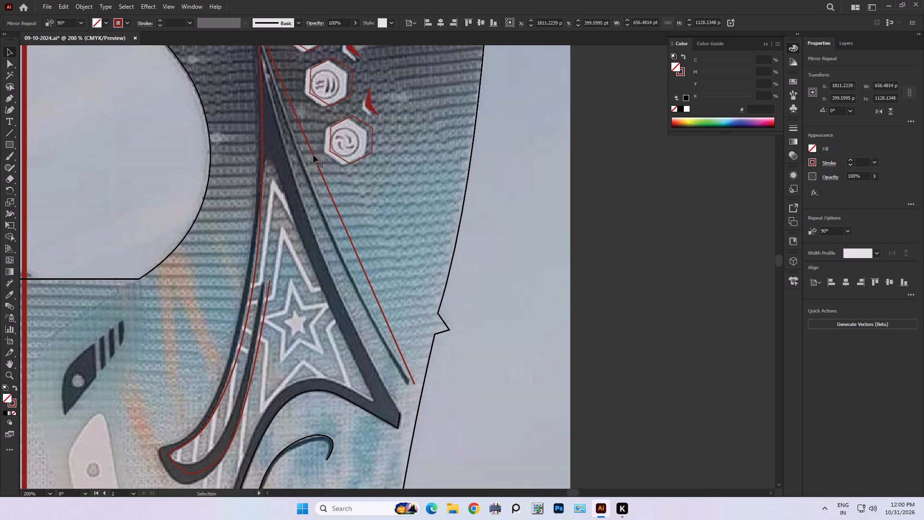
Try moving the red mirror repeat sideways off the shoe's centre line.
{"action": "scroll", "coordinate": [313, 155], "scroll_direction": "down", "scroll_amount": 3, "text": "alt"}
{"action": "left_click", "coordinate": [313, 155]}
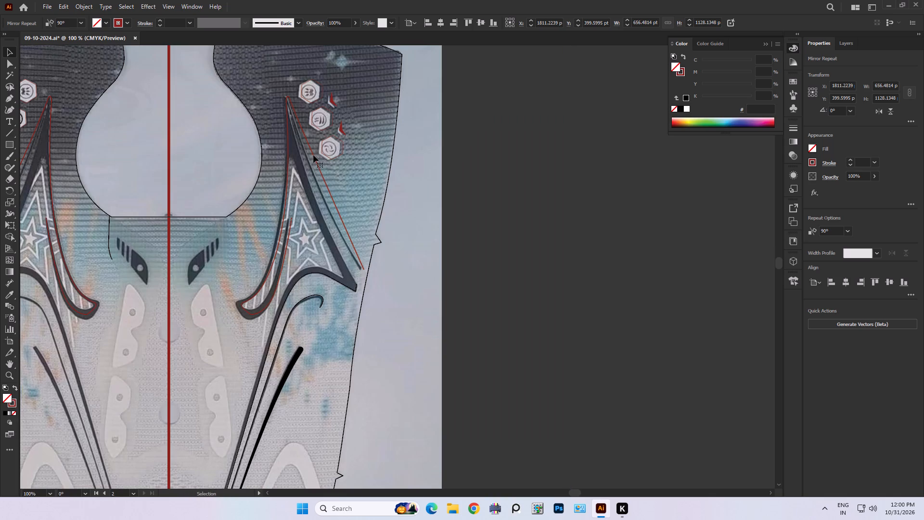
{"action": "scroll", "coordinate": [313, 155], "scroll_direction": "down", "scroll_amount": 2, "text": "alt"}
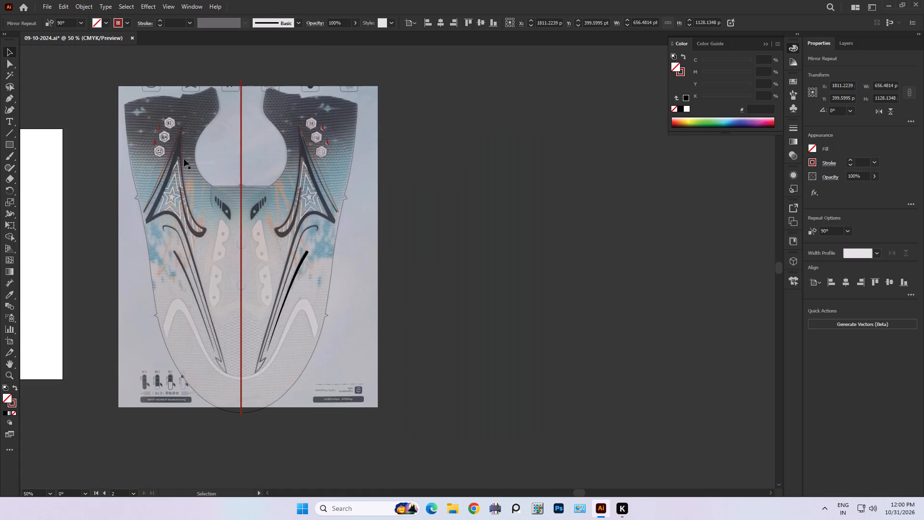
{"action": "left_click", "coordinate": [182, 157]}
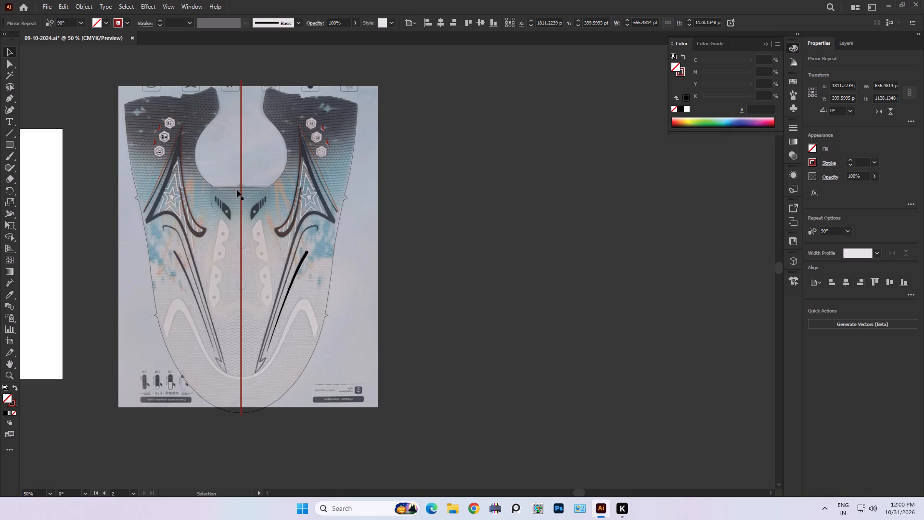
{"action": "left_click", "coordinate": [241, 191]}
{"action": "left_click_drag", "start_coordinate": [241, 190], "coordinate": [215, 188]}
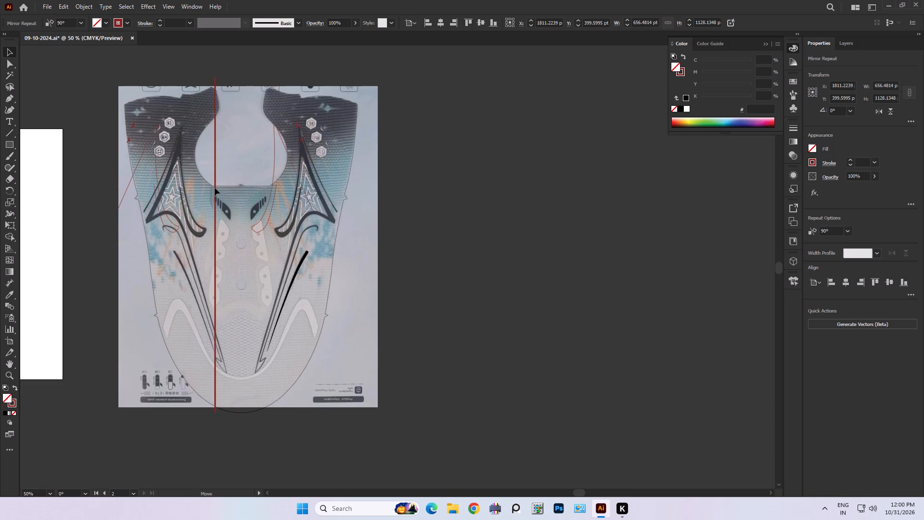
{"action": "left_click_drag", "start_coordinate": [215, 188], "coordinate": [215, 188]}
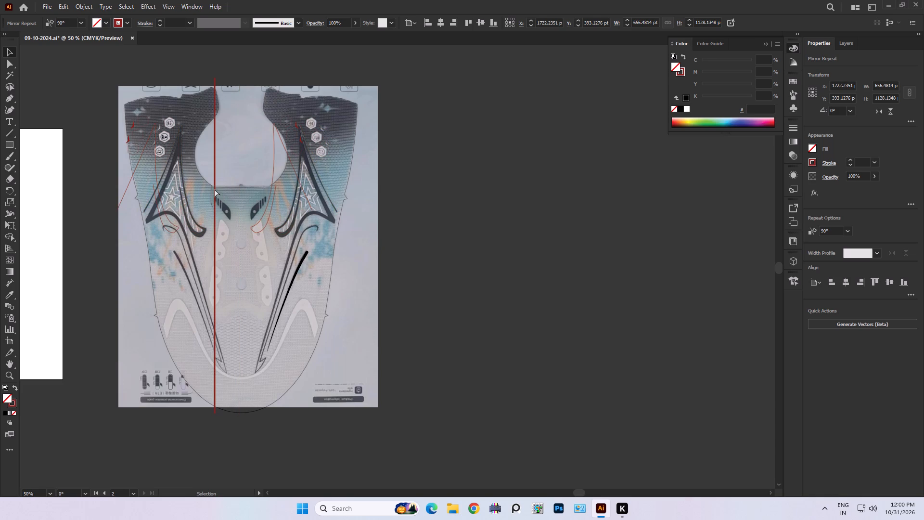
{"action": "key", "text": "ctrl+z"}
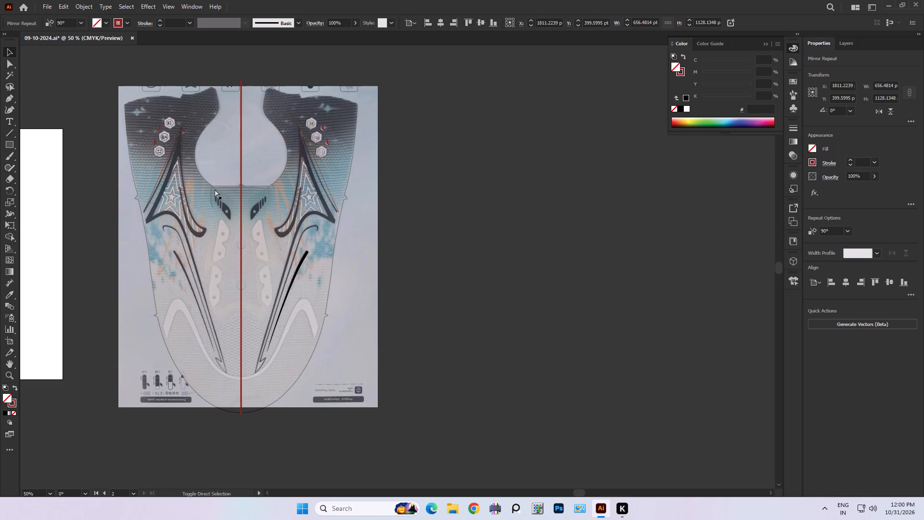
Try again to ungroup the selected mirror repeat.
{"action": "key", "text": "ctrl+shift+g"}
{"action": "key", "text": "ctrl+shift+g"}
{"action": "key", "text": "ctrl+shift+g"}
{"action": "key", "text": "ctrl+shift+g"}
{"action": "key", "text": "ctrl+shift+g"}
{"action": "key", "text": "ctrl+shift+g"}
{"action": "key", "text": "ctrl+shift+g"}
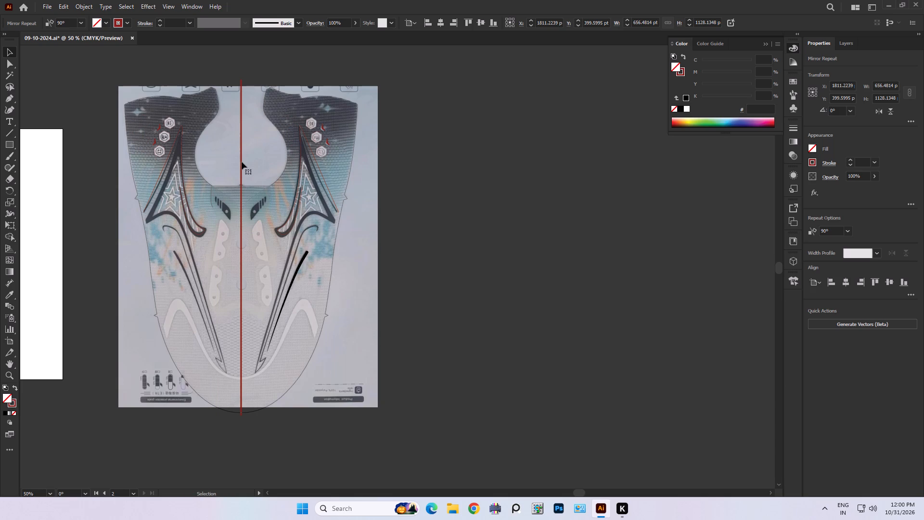
Open the red mirror repeat in isolation mode.
{"action": "right_click", "coordinate": [242, 162]}
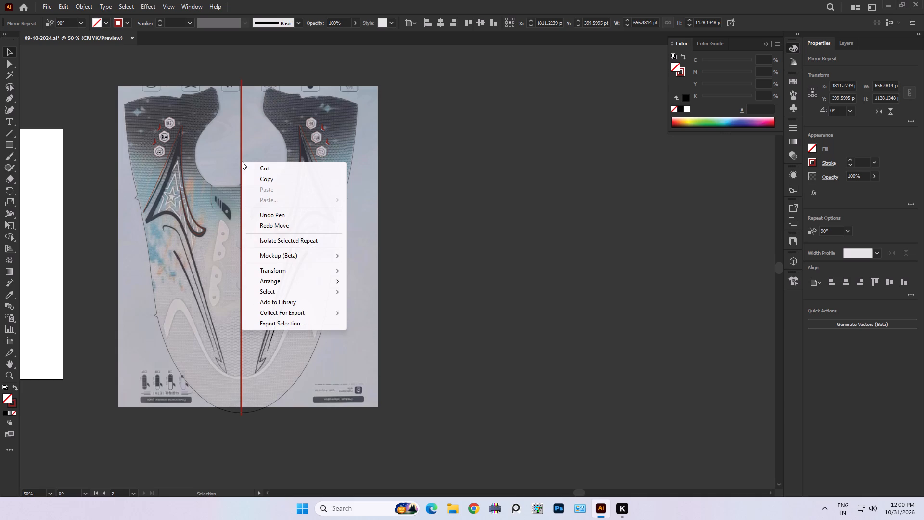
{"action": "left_click", "coordinate": [241, 160]}
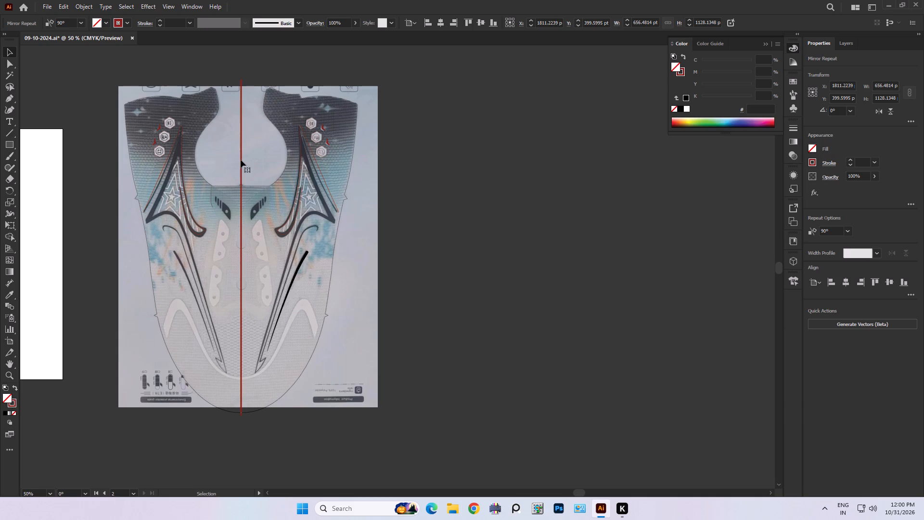
{"action": "left_click_drag", "start_coordinate": [241, 160], "coordinate": [375, 176]}
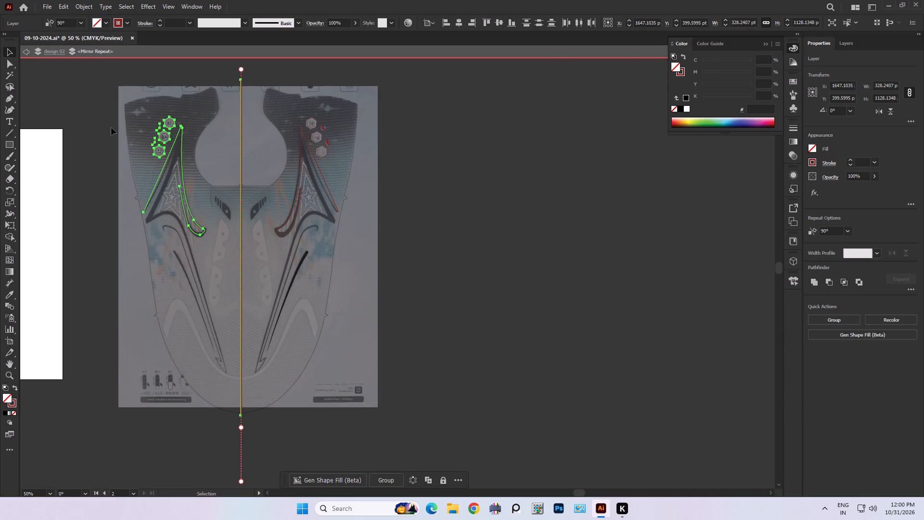
Delete the red outline path around the dark curved stripe inside the mirror repeat and exit isolation mode.
{"action": "scroll", "coordinate": [123, 133], "scroll_direction": "up", "scroll_amount": 2, "text": "alt"}
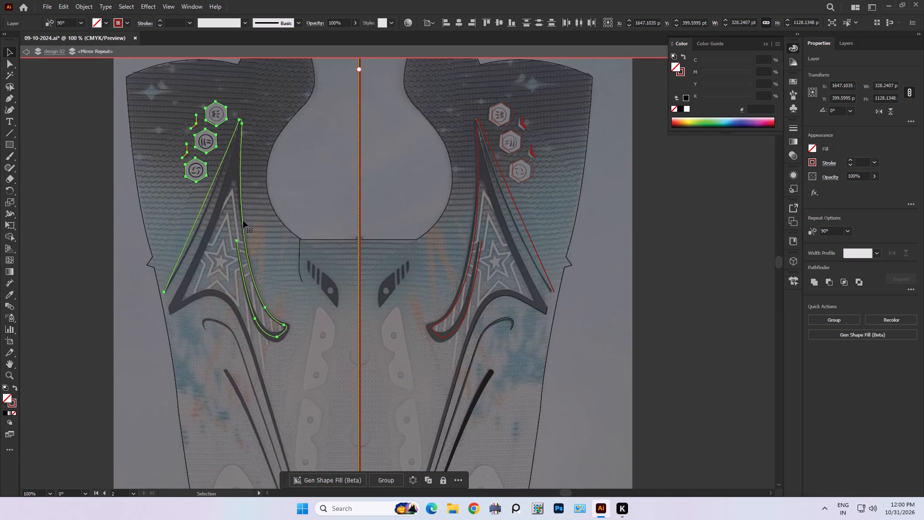
{"action": "left_click", "coordinate": [243, 221]}
{"action": "left_click", "coordinate": [242, 220]}
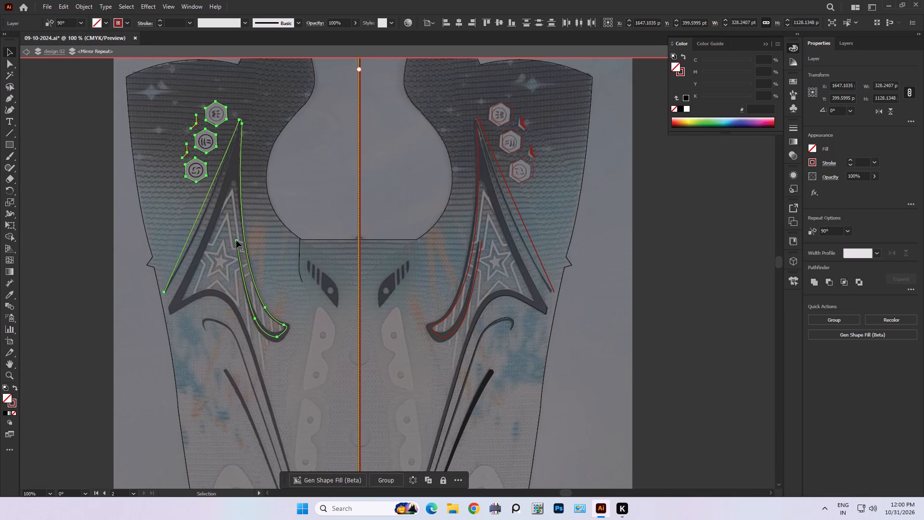
{"action": "double_click", "coordinate": [236, 240]}
{"action": "left_click", "coordinate": [236, 240]}
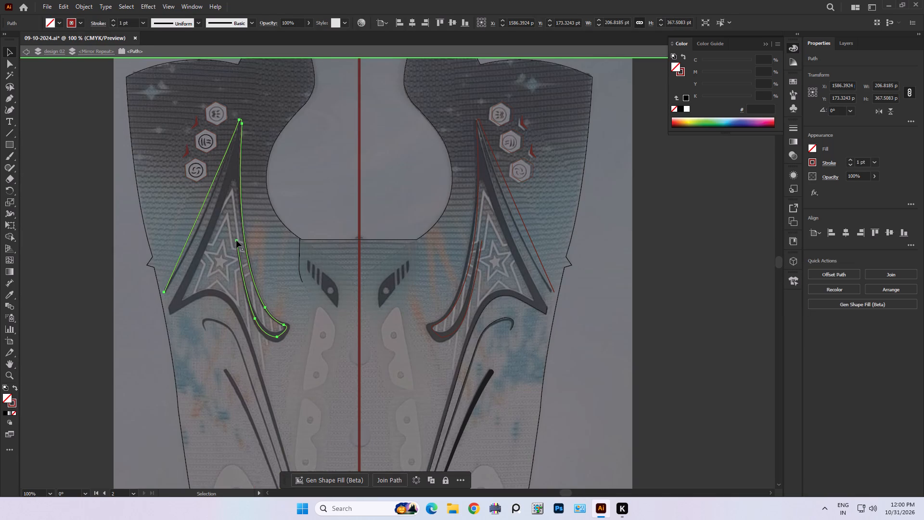
{"action": "key", "text": "Delete"}
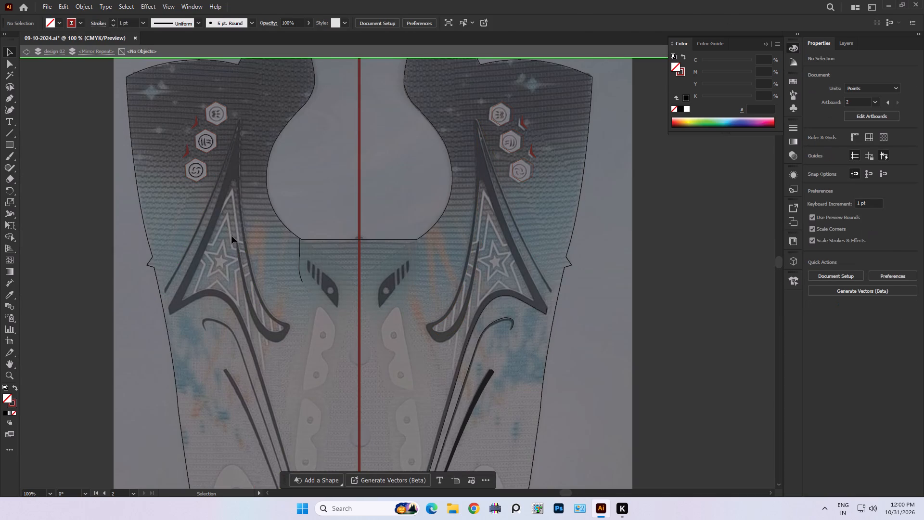
{"action": "key", "text": "Escape"}
{"action": "key", "text": "Escape"}
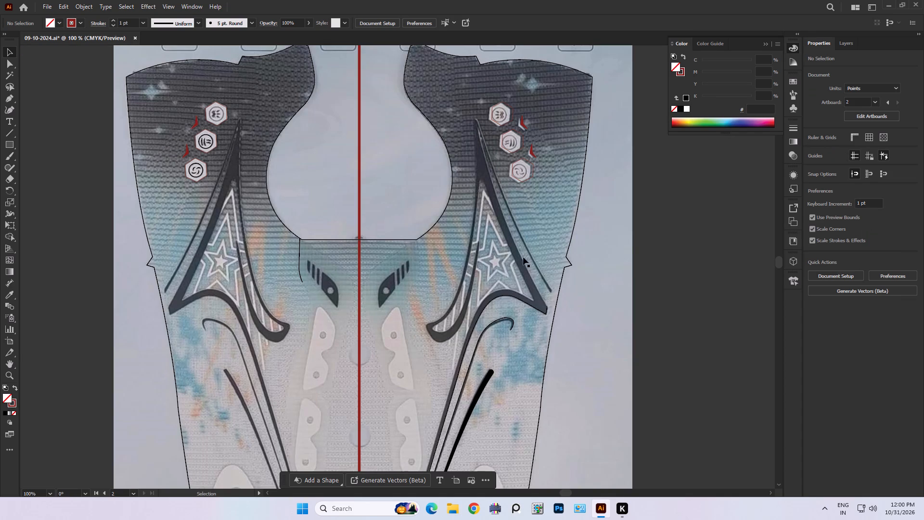
Cut the black outline path of the long curved stripe and paste it in place inside the mirror repeat.
{"action": "left_click", "coordinate": [541, 312]}
{"action": "middle_click_drag", "start_coordinate": [505, 265], "coordinate": [460, 207]}
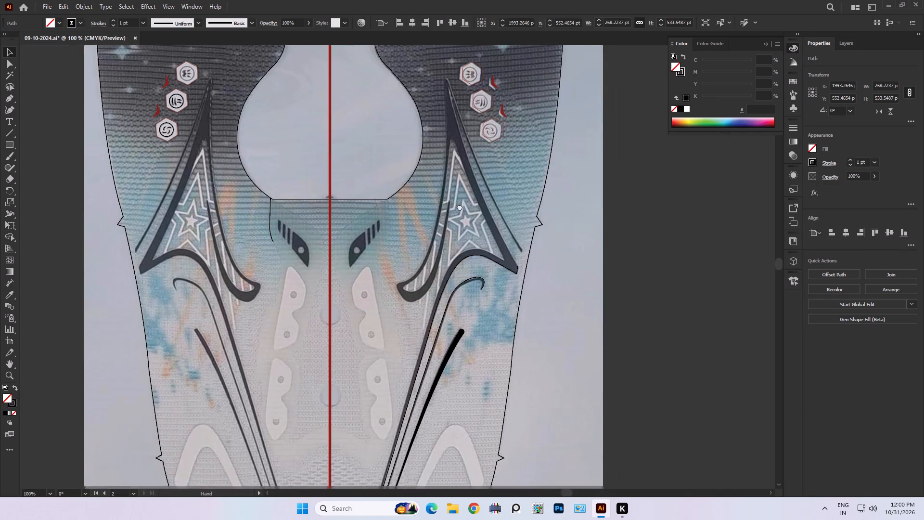
{"action": "middle_click_drag", "start_coordinate": [460, 207], "coordinate": [441, 184]}
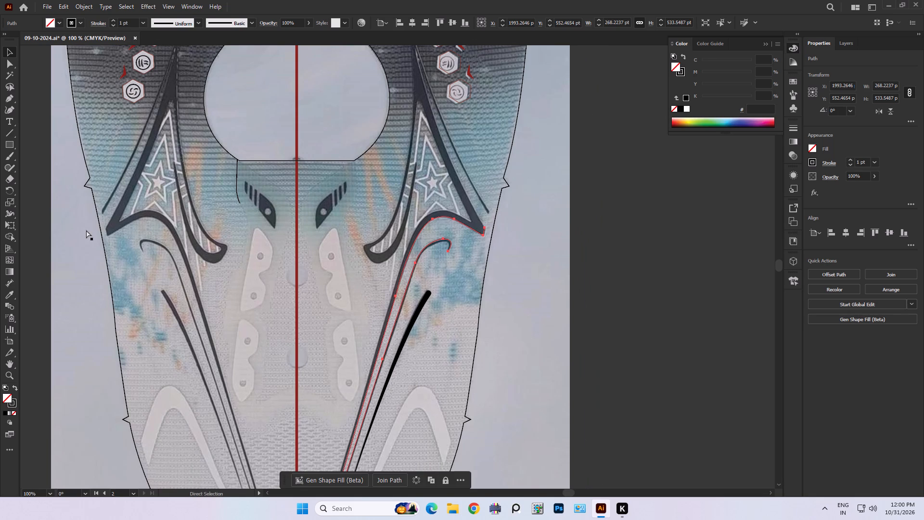
{"action": "key", "text": "ctrl+x"}
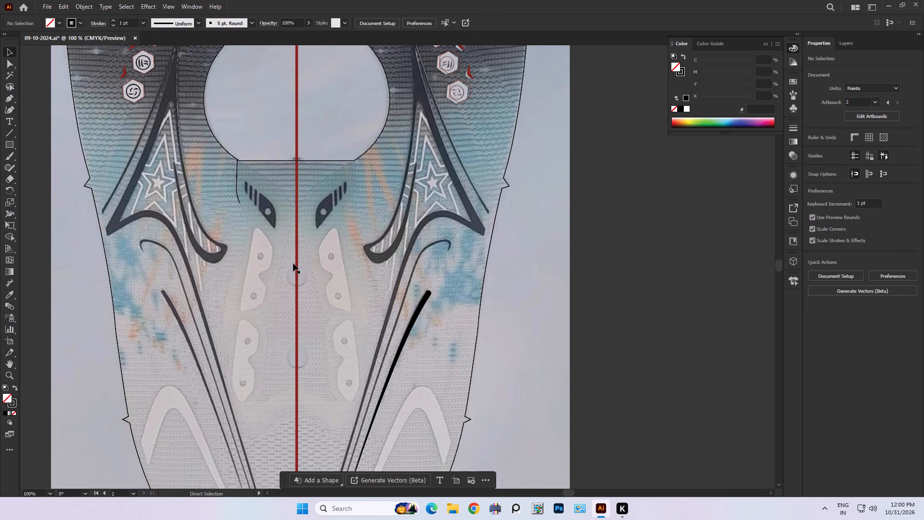
{"action": "left_click", "coordinate": [296, 259]}
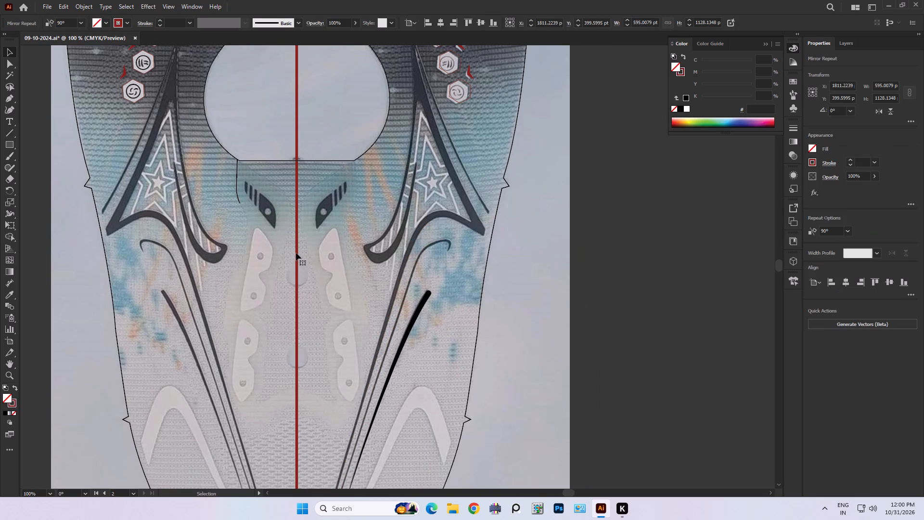
{"action": "double_click", "coordinate": [296, 253]}
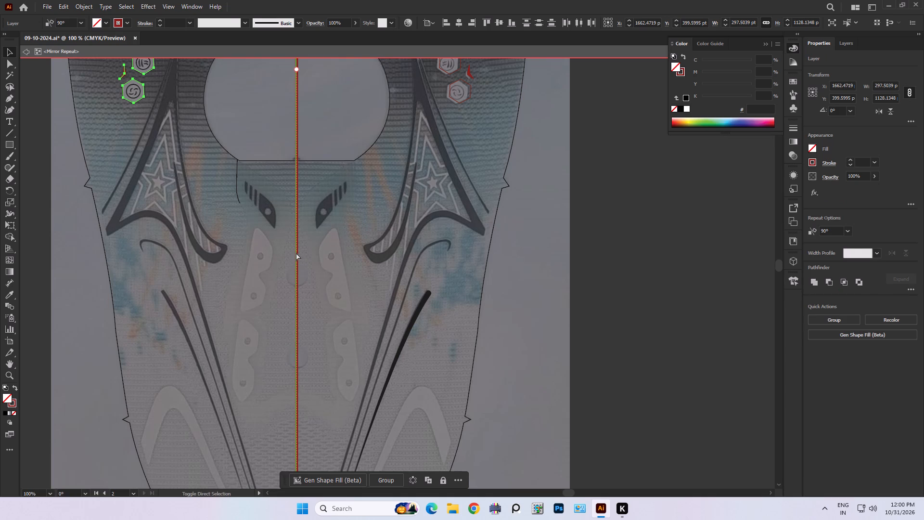
{"action": "key", "text": "ctrl+shift+v"}
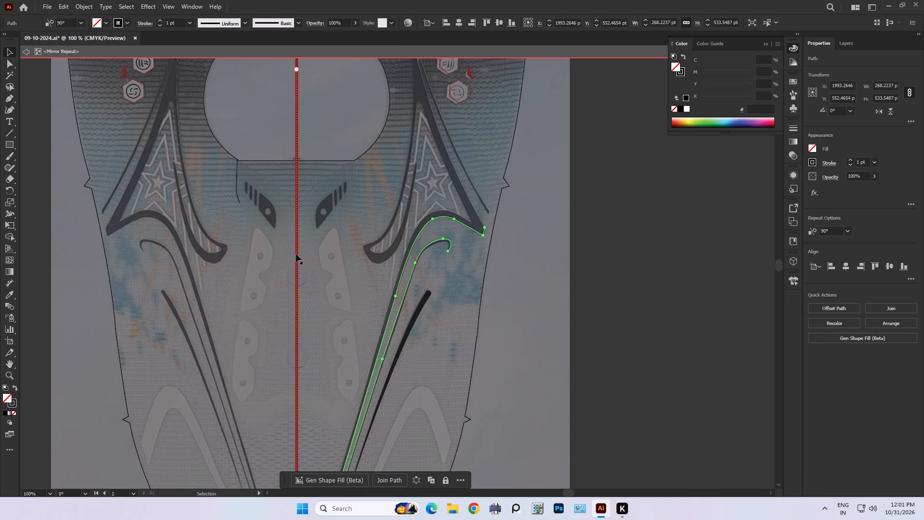
Continue the stripe outline with the Pen tool from its outer corner up the star frame's outer edge to the narrow gap's top.
{"action": "left_click", "coordinate": [10, 97]}
{"action": "middle_click_drag", "start_coordinate": [360, 208], "coordinate": [335, 263]}
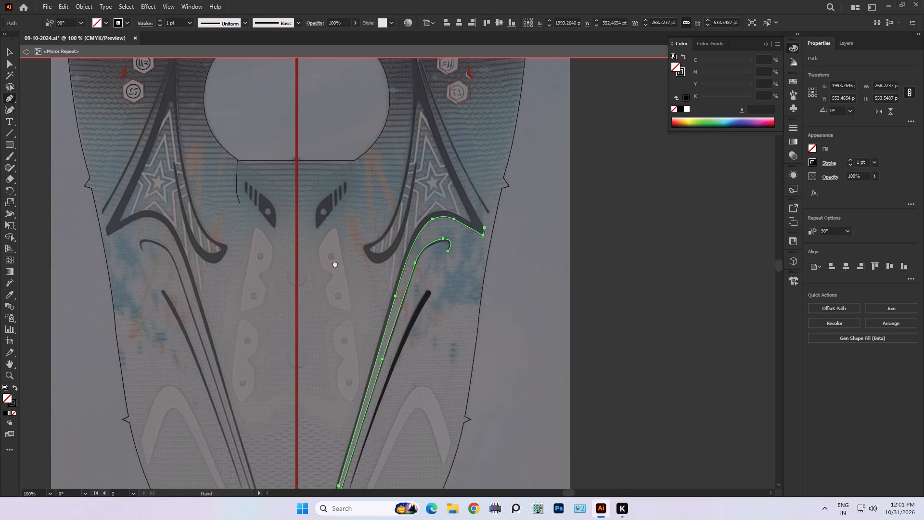
{"action": "middle_click_drag", "start_coordinate": [335, 263], "coordinate": [306, 341]}
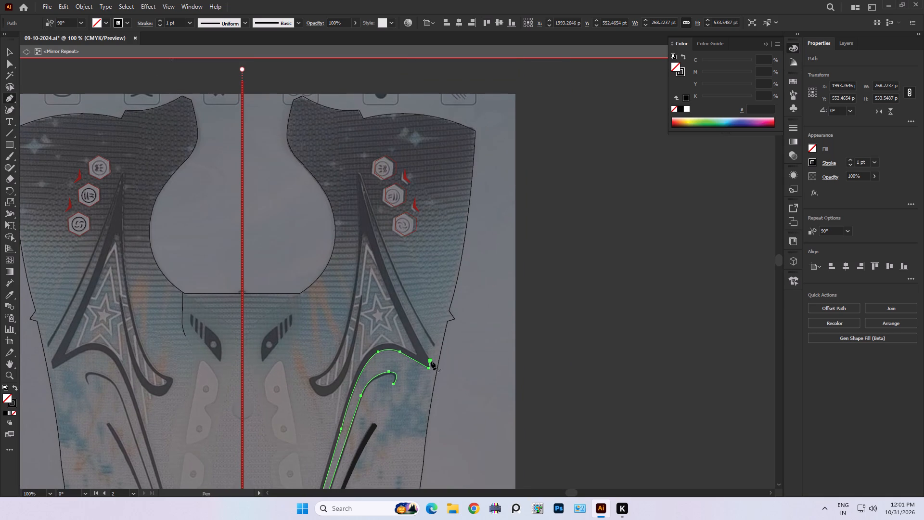
{"action": "left_click", "coordinate": [431, 360]}
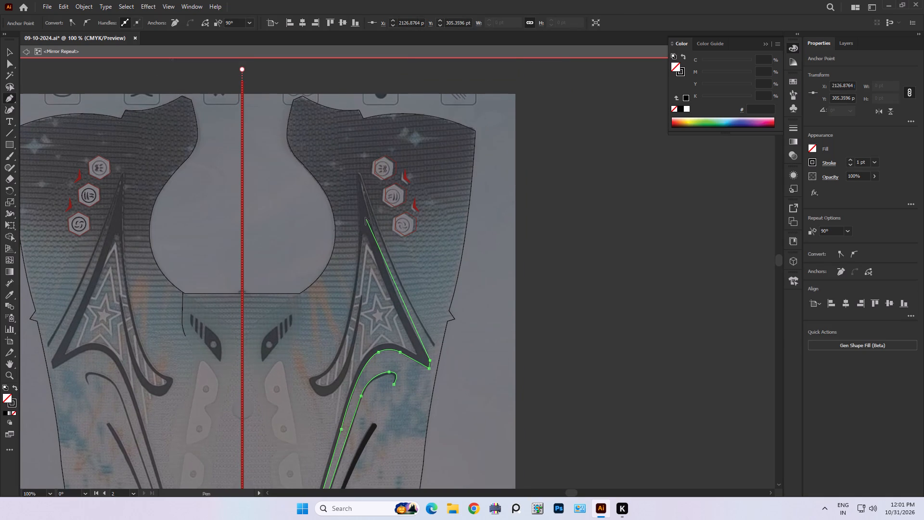
{"action": "scroll", "coordinate": [365, 210], "scroll_direction": "up", "scroll_amount": 4, "text": "alt"}
{"action": "scroll", "coordinate": [363, 187], "scroll_direction": "down", "scroll_amount": 3, "text": "alt"}
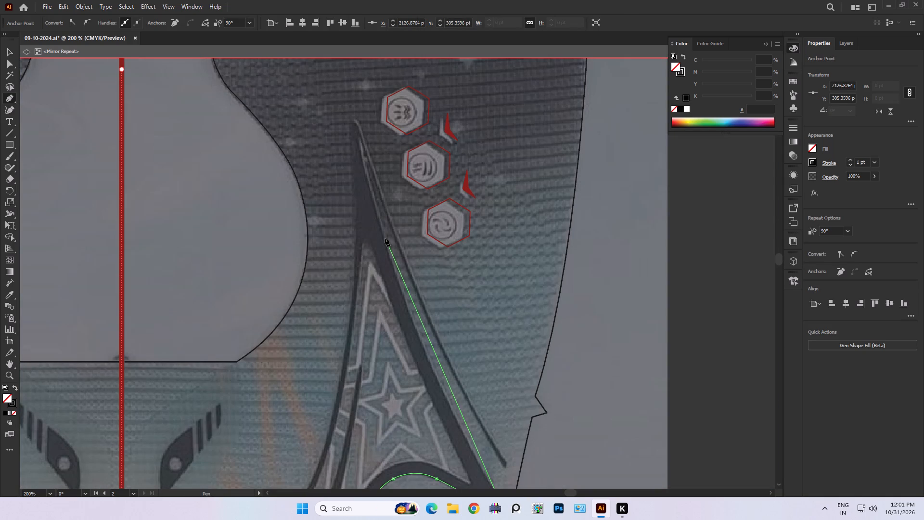
{"action": "left_click_drag", "start_coordinate": [385, 236], "coordinate": [364, 150]}
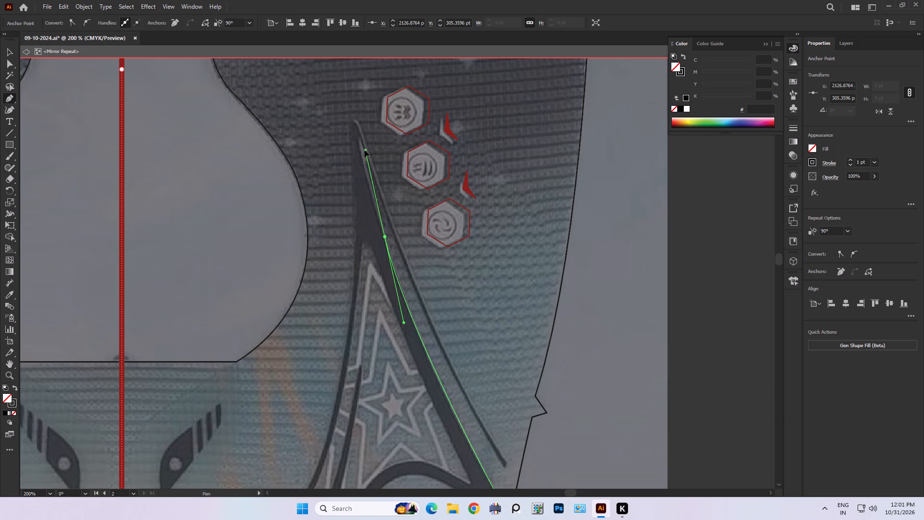
{"action": "left_click_drag", "start_coordinate": [364, 150], "coordinate": [359, 130]}
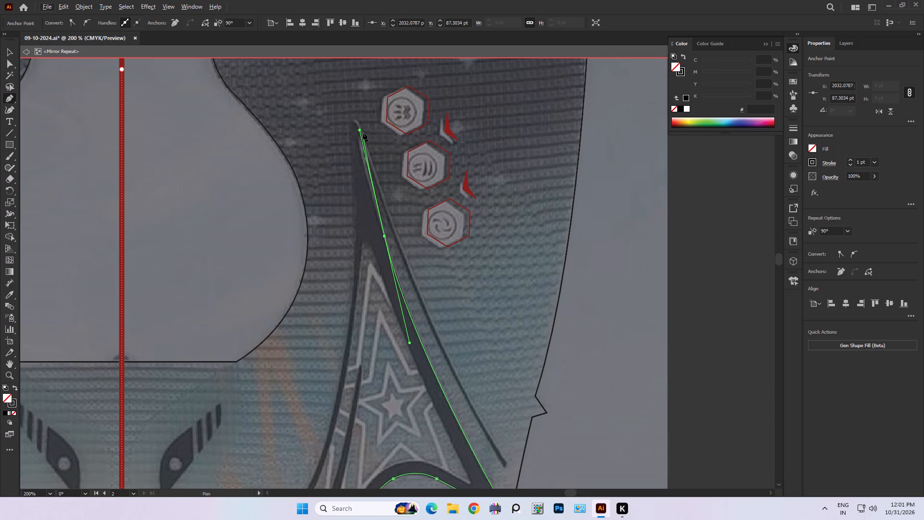
{"action": "left_click", "coordinate": [386, 236], "text": "alt"}
{"action": "left_click_drag", "start_coordinate": [360, 139], "coordinate": [358, 120]}
{"action": "left_click", "coordinate": [361, 139], "text": "alt"}
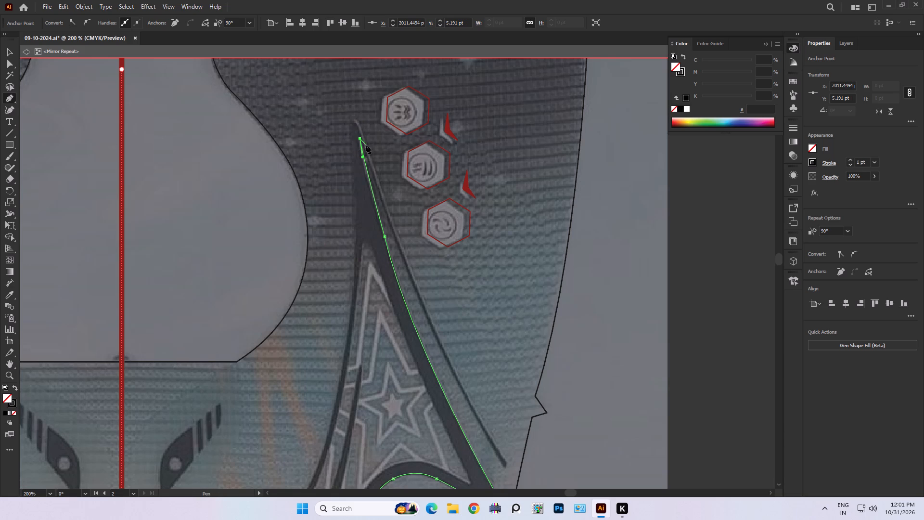
Reshape the curve handle at the outline's top anchor so the segment follows the edge into the narrow gap.
{"action": "scroll", "coordinate": [366, 150], "scroll_direction": "up", "scroll_amount": 4}
{"action": "scroll", "coordinate": [373, 208], "scroll_direction": "up", "scroll_amount": 4, "text": "alt"}
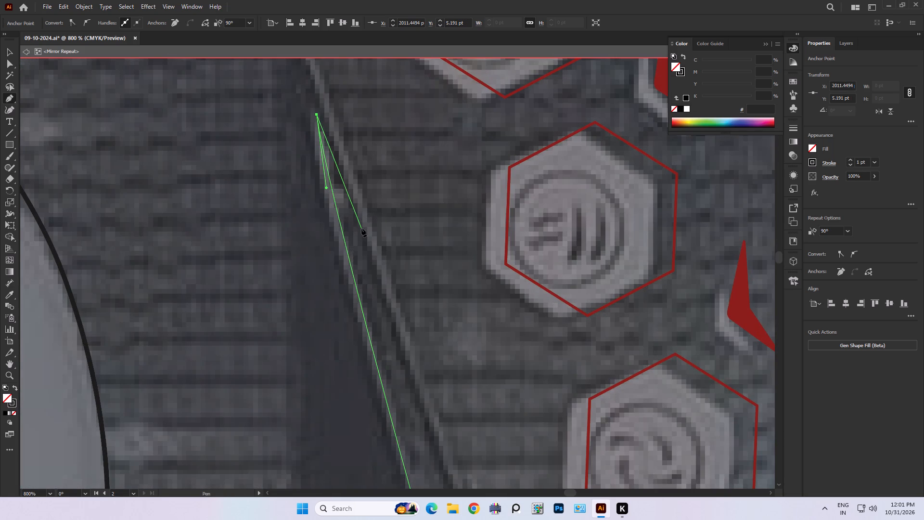
{"action": "scroll", "coordinate": [361, 228], "scroll_direction": "down", "scroll_amount": 3, "text": "alt"}
{"action": "scroll", "coordinate": [366, 235], "scroll_direction": "up", "scroll_amount": 3, "text": "alt"}
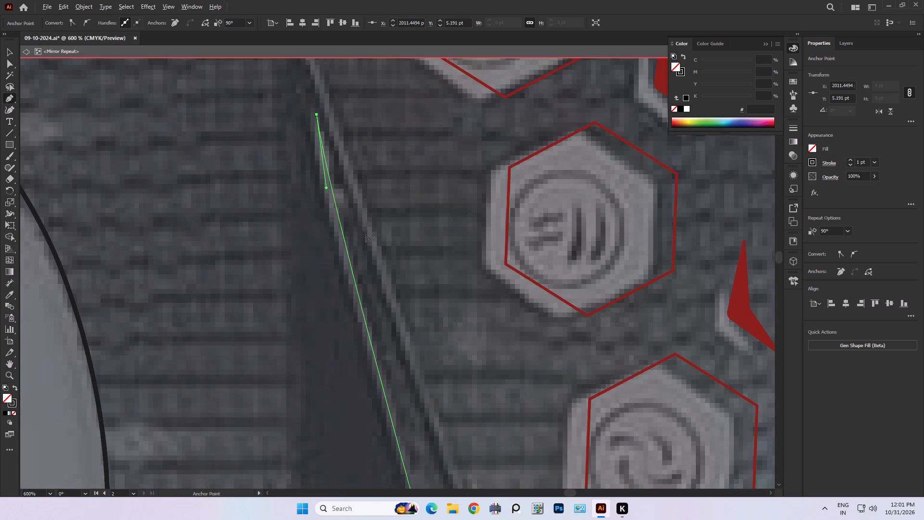
{"action": "left_click_drag", "start_coordinate": [326, 187], "coordinate": [322, 187], "text": "alt"}
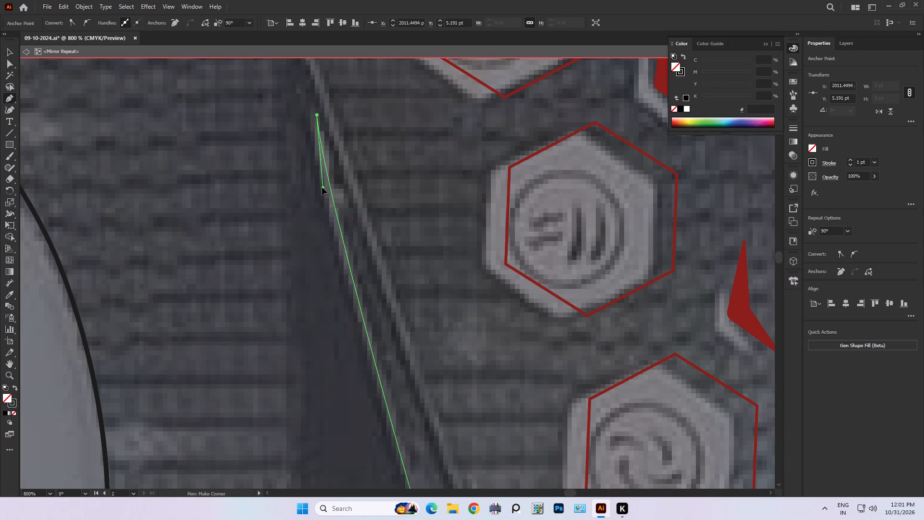
{"action": "left_click_drag", "start_coordinate": [322, 187], "coordinate": [309, 173], "text": "alt"}
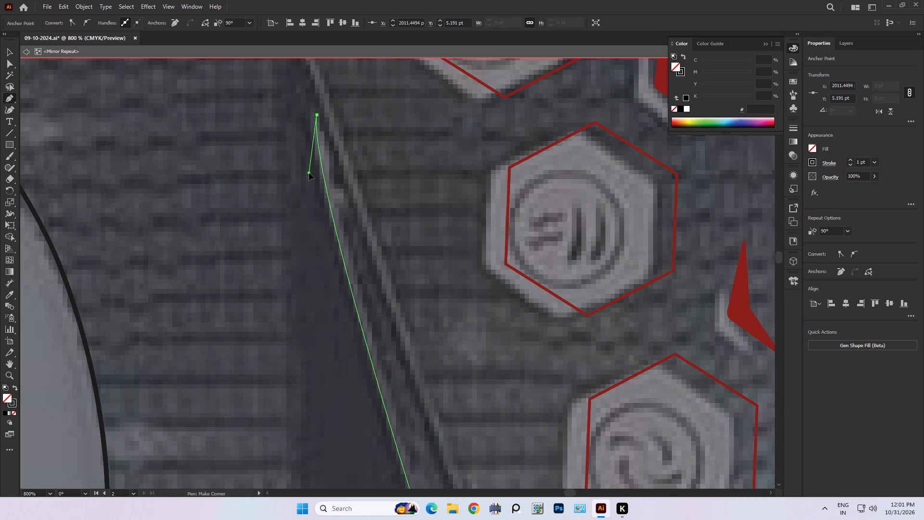
{"action": "left_click_drag", "start_coordinate": [309, 173], "coordinate": [309, 177], "text": "alt"}
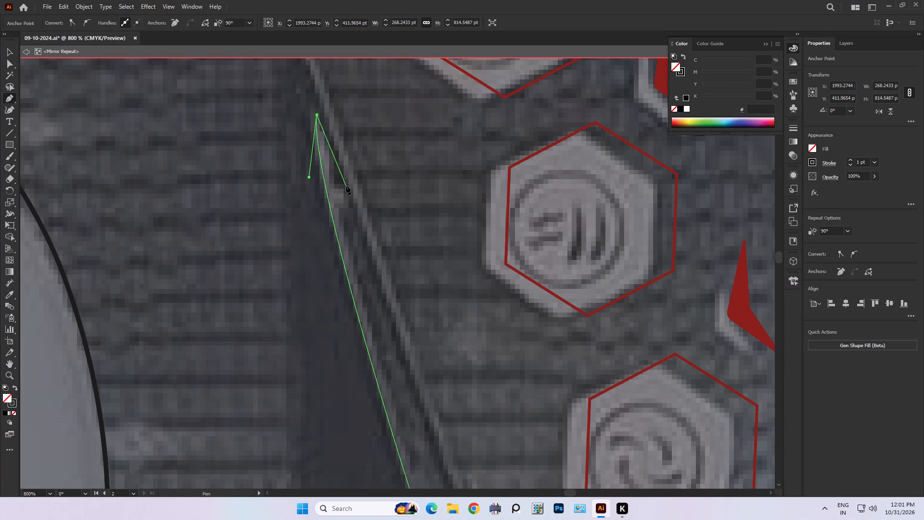
Trace the inner edge of the thin outer line down to its lower end, finishing with a short corner segment across the tip.
{"action": "middle_click_drag", "start_coordinate": [369, 284], "coordinate": [322, 151]}
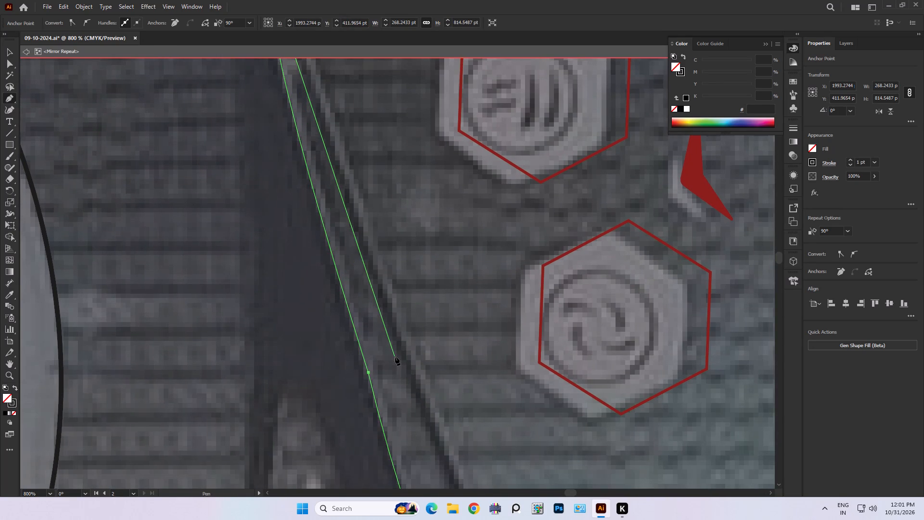
{"action": "middle_click_drag", "start_coordinate": [394, 356], "coordinate": [306, 214]}
{"action": "scroll", "coordinate": [306, 220], "scroll_direction": "down", "scroll_amount": 4}
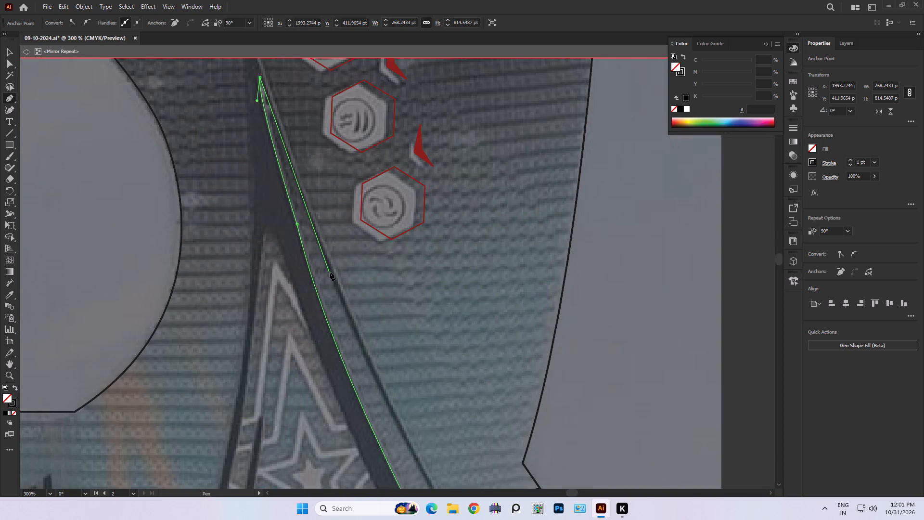
{"action": "left_click_drag", "start_coordinate": [330, 272], "coordinate": [337, 306]}
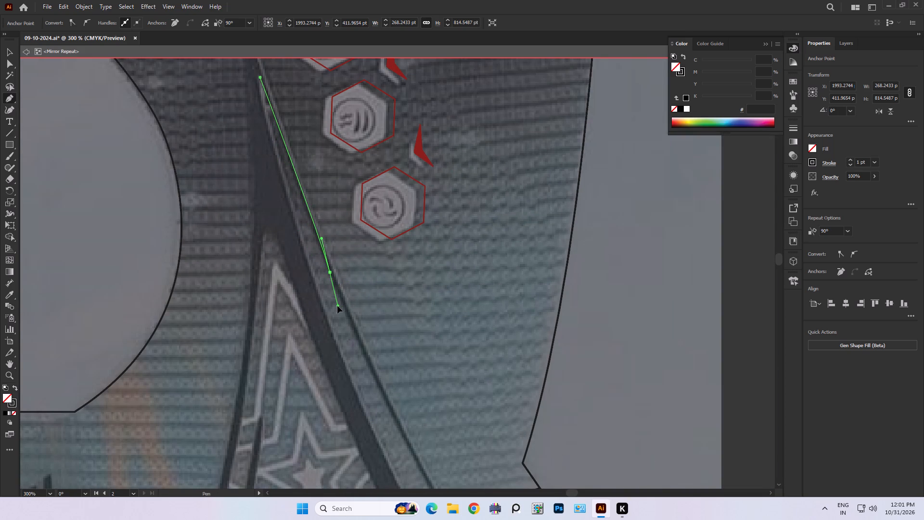
{"action": "left_click_drag", "start_coordinate": [337, 306], "coordinate": [321, 303]}
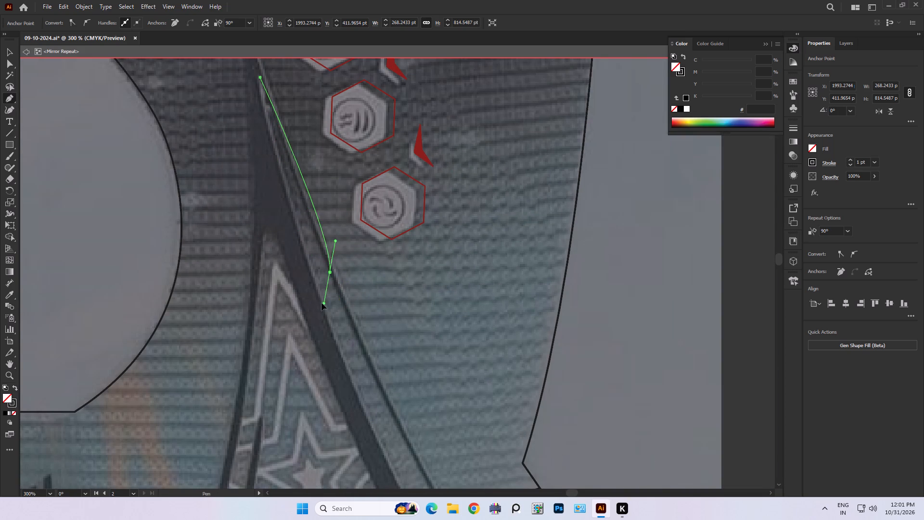
{"action": "left_click_drag", "start_coordinate": [321, 303], "coordinate": [348, 308]}
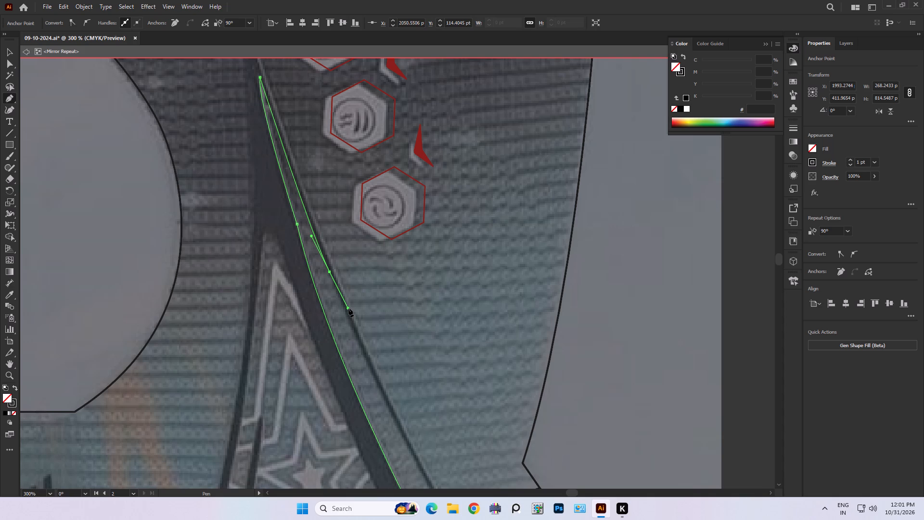
{"action": "middle_click_drag", "start_coordinate": [372, 379], "coordinate": [259, 219]}
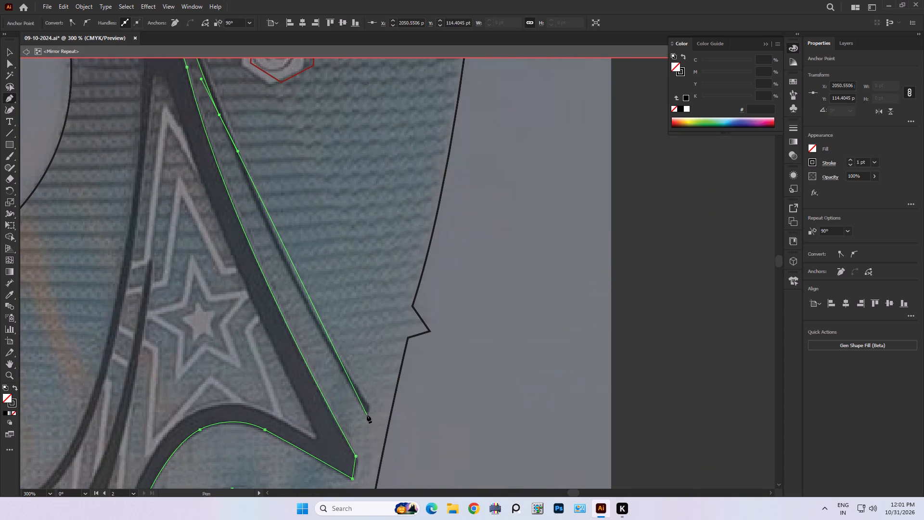
{"action": "left_click_drag", "start_coordinate": [367, 415], "coordinate": [467, 387]}
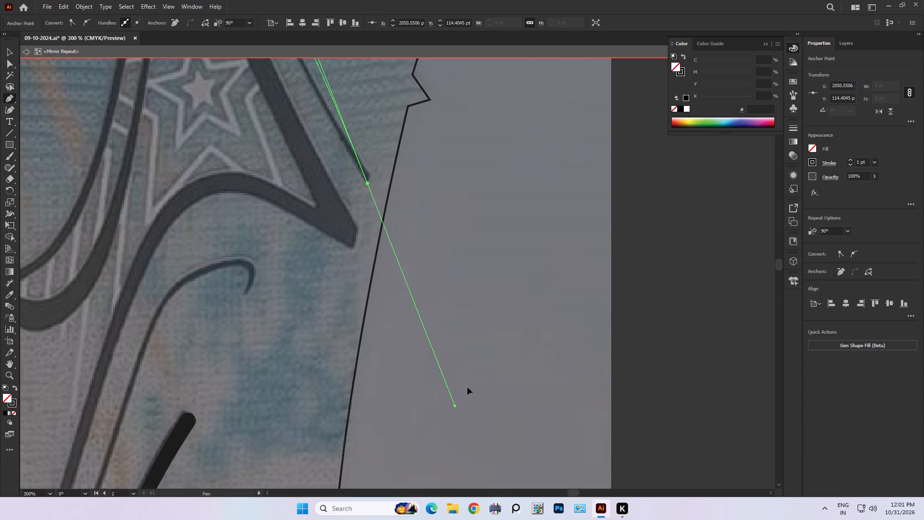
{"action": "left_click_drag", "start_coordinate": [467, 387], "coordinate": [479, 370]}
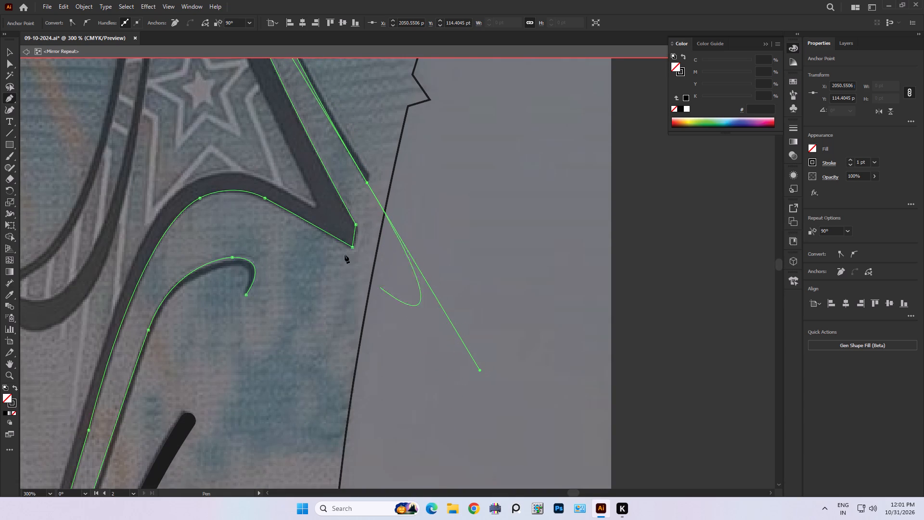
{"action": "middle_click_drag", "start_coordinate": [324, 227], "coordinate": [418, 509]}
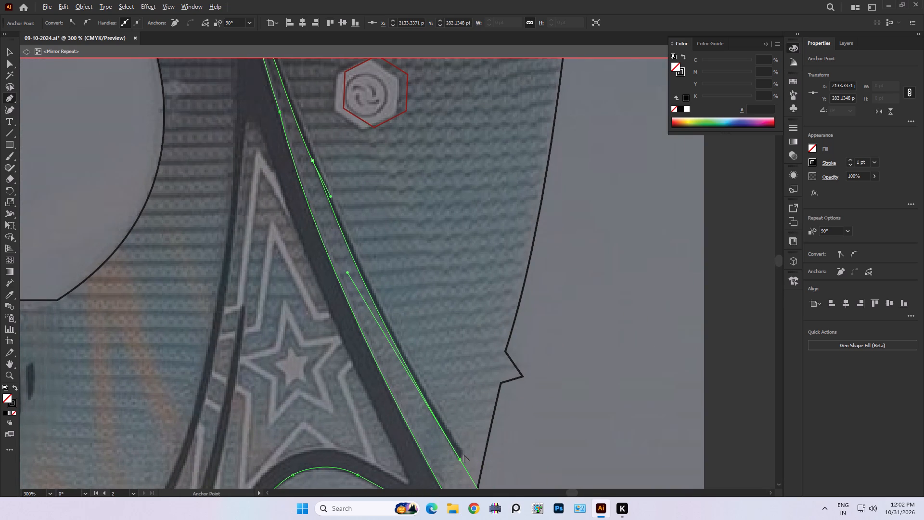
{"action": "left_click", "coordinate": [460, 459], "text": "alt"}
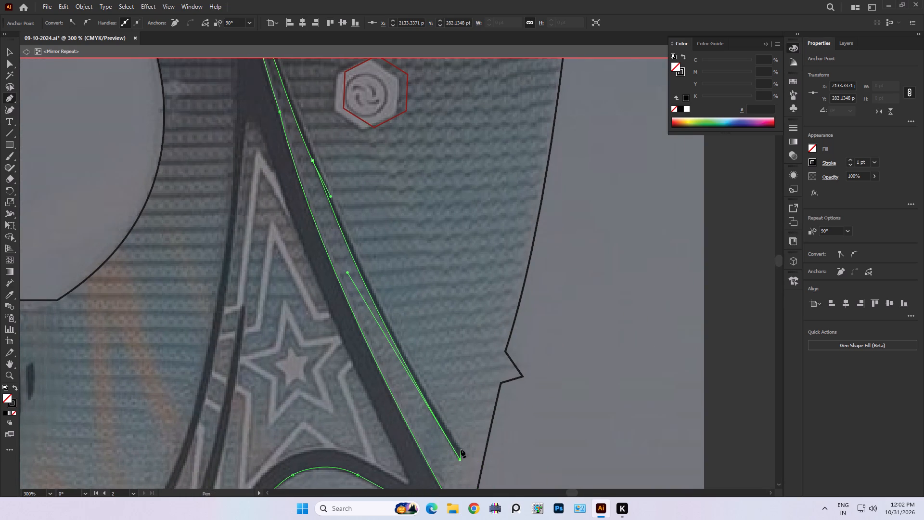
{"action": "left_click", "coordinate": [462, 448]}
{"action": "middle_click_drag", "start_coordinate": [361, 234], "coordinate": [372, 257]}
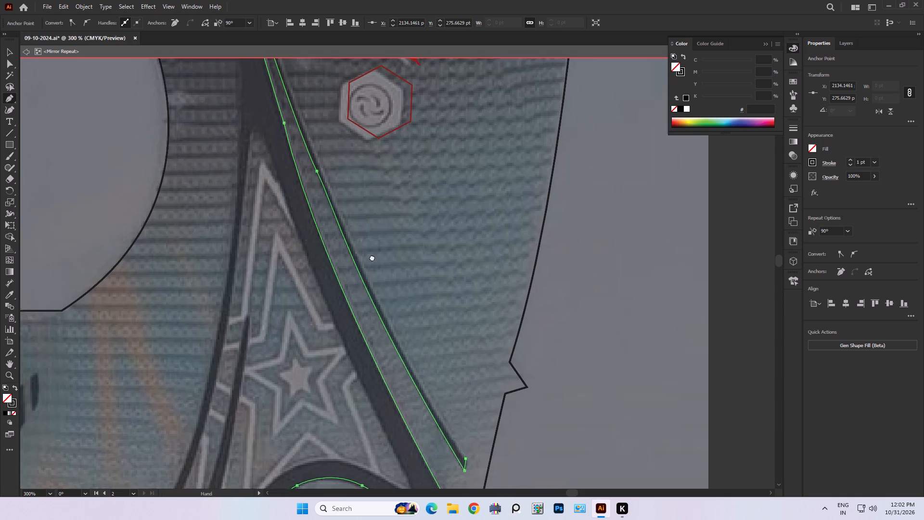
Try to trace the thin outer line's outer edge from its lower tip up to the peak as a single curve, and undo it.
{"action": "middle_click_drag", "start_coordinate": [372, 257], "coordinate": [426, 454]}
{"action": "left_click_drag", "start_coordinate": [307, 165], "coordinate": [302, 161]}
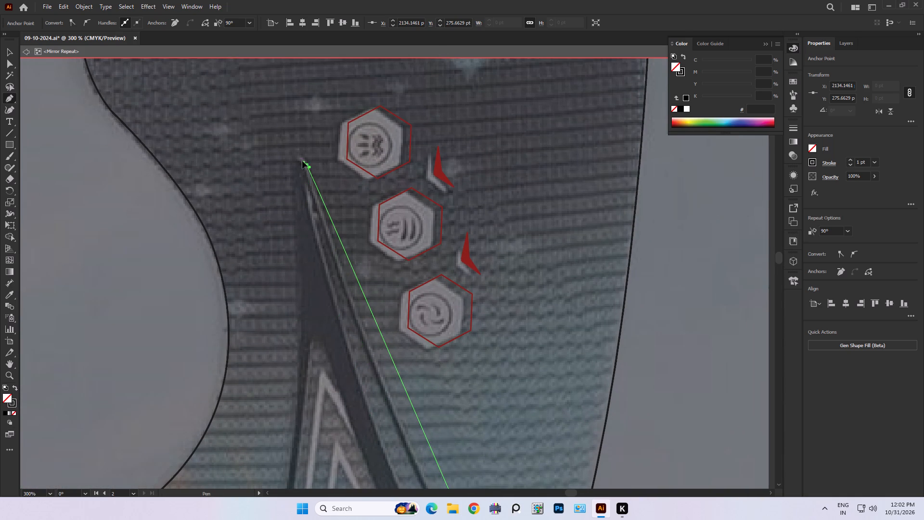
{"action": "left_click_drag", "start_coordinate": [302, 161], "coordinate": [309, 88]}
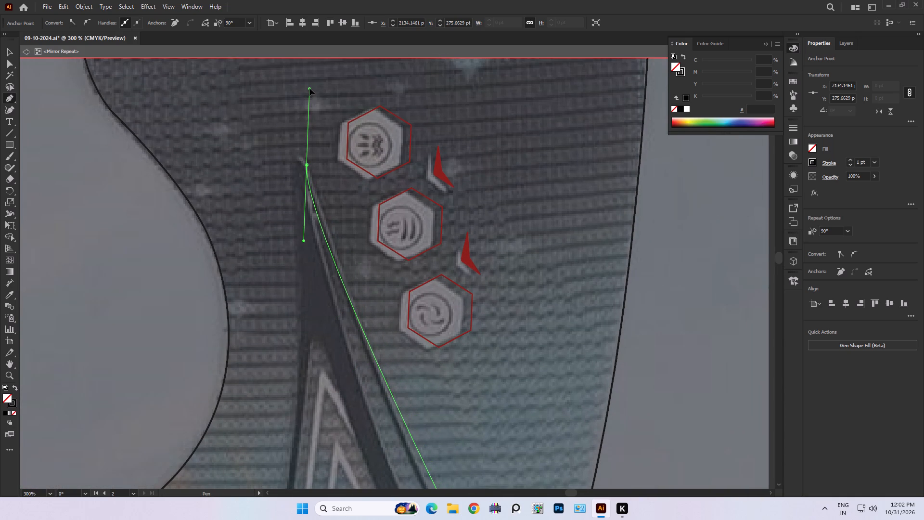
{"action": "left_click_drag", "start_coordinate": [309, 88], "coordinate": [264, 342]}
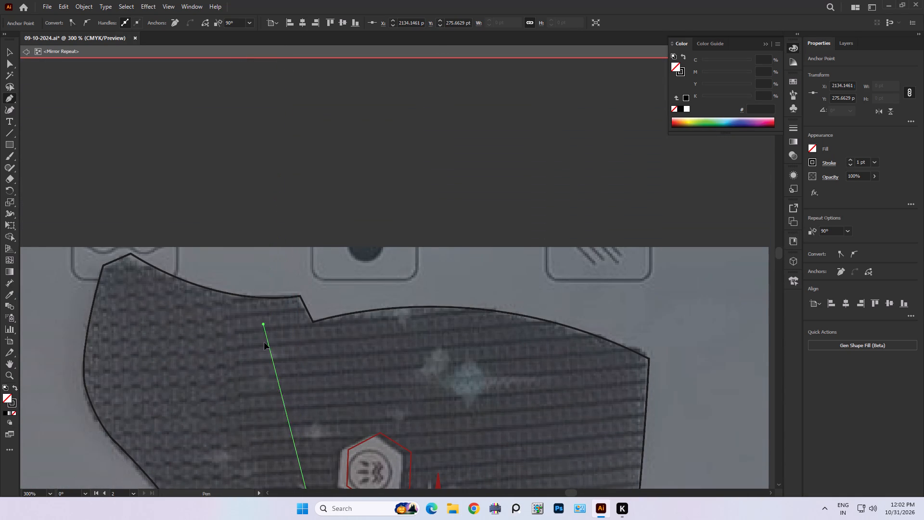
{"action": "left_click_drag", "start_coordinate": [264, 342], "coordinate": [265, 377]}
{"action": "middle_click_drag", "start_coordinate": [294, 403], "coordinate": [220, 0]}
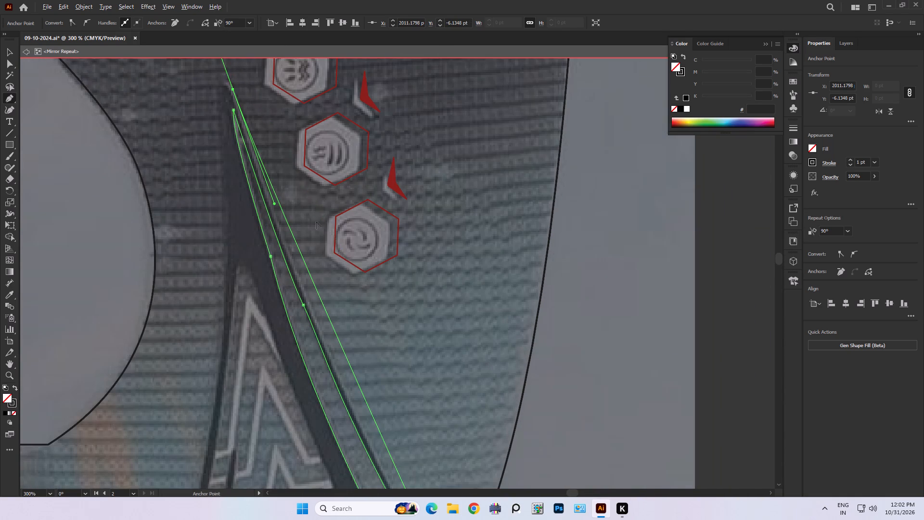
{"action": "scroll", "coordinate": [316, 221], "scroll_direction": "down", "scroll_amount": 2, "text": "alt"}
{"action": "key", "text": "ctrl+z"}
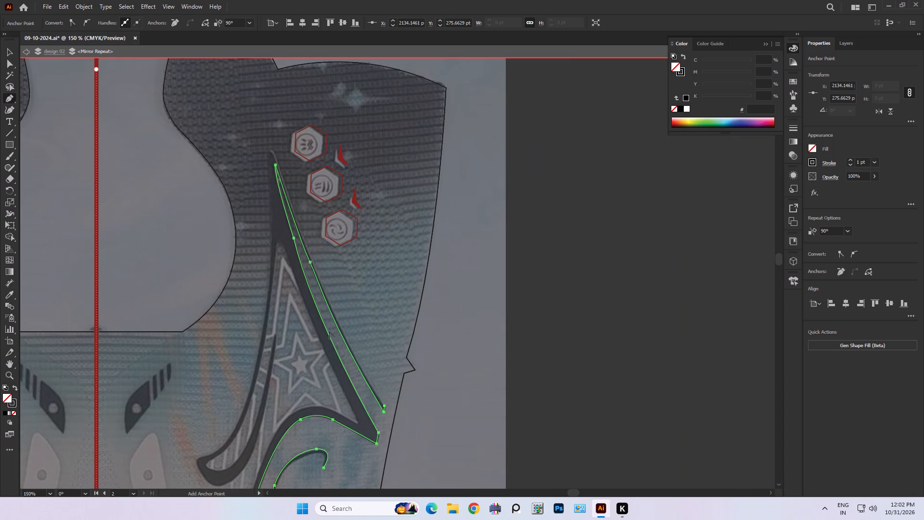
Trace the thin outer line's outer edge up to just below the stripe's peak, using a midway curve anchor and ending on a corner point.
{"action": "scroll", "coordinate": [341, 330], "scroll_direction": "up", "scroll_amount": 4, "text": "alt"}
{"action": "left_click_drag", "start_coordinate": [323, 284], "coordinate": [306, 227]}
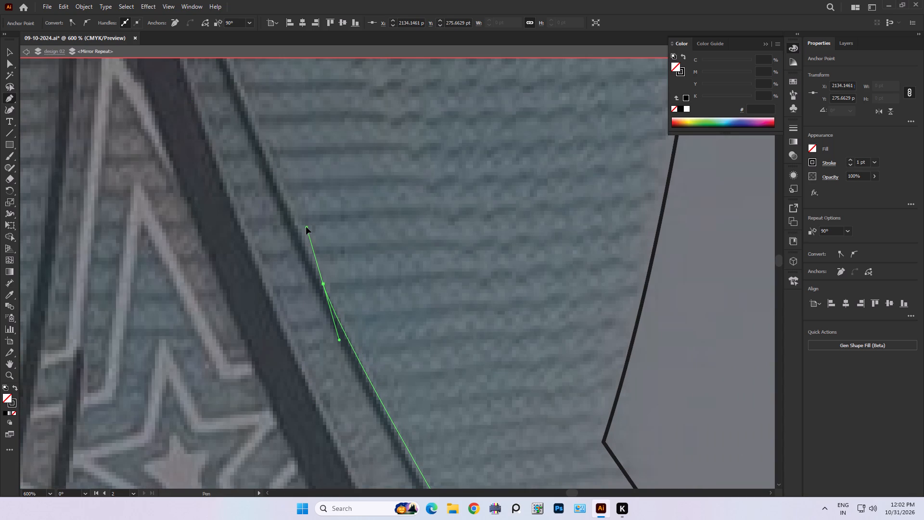
{"action": "left_click_drag", "start_coordinate": [306, 227], "coordinate": [284, 197]}
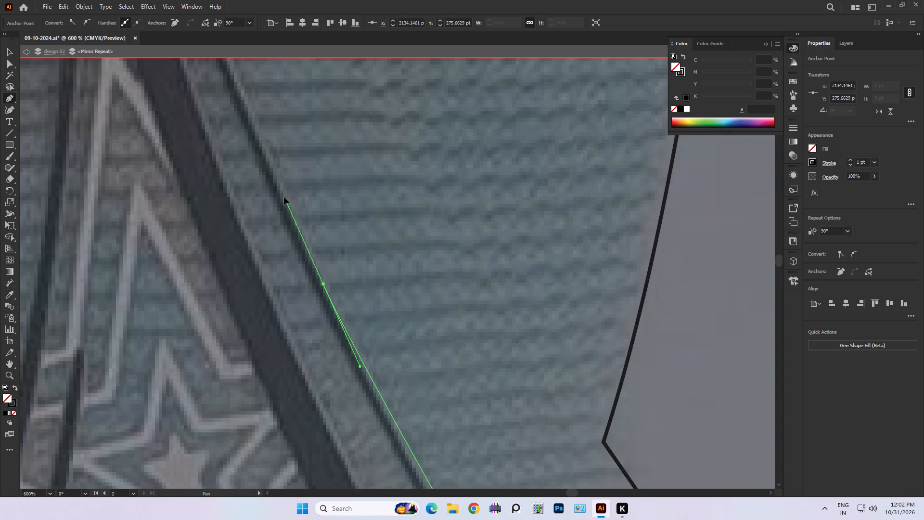
{"action": "left_click_drag", "start_coordinate": [284, 197], "coordinate": [271, 163]}
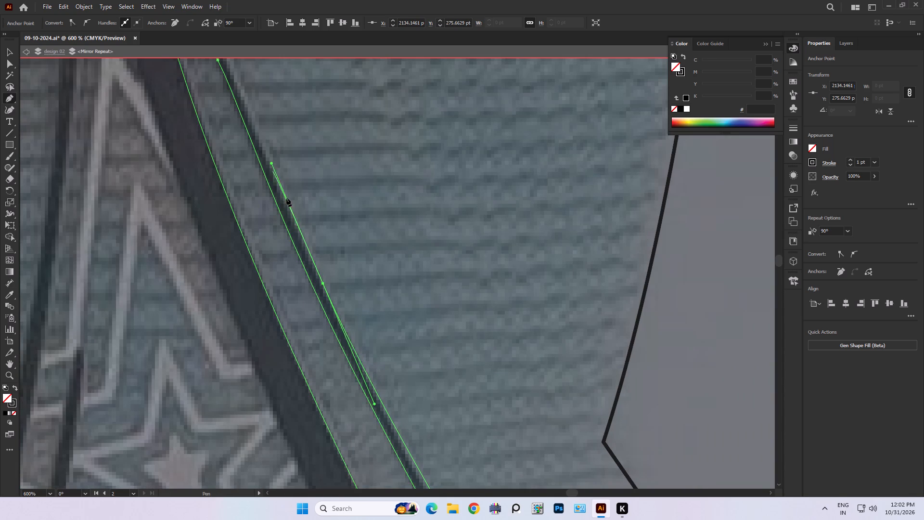
{"action": "scroll", "coordinate": [331, 281], "scroll_direction": "down", "scroll_amount": 2, "text": "alt"}
{"action": "middle_click_drag", "start_coordinate": [308, 231], "coordinate": [339, 361]}
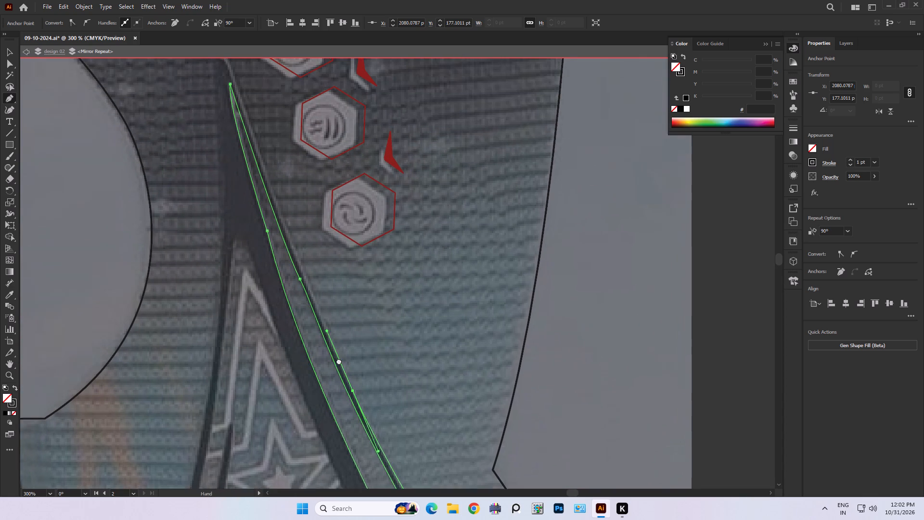
{"action": "middle_click_drag", "start_coordinate": [339, 361], "coordinate": [340, 370]}
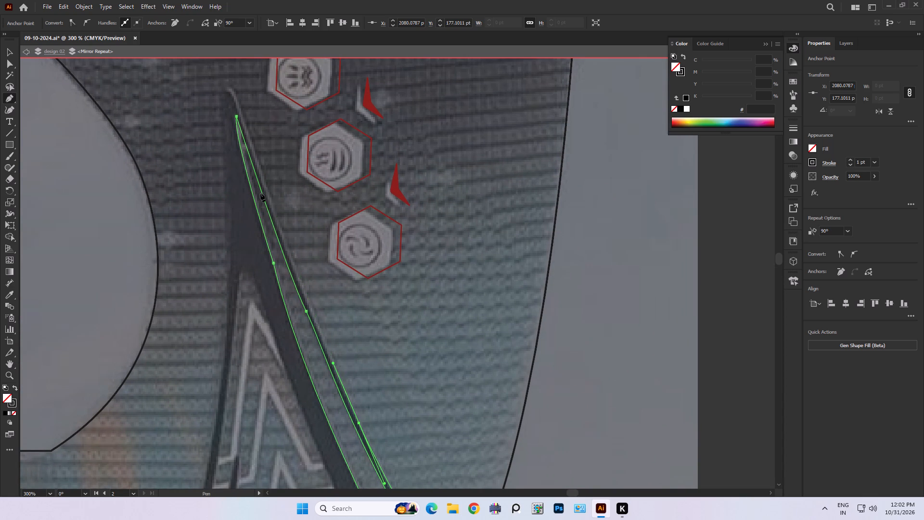
{"action": "left_click_drag", "start_coordinate": [239, 106], "coordinate": [239, 94]}
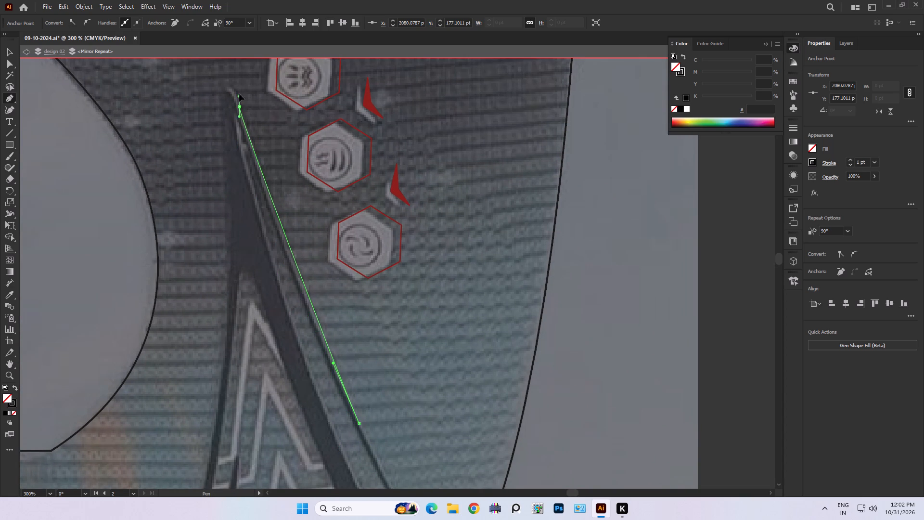
{"action": "left_click_drag", "start_coordinate": [239, 94], "coordinate": [215, 215]}
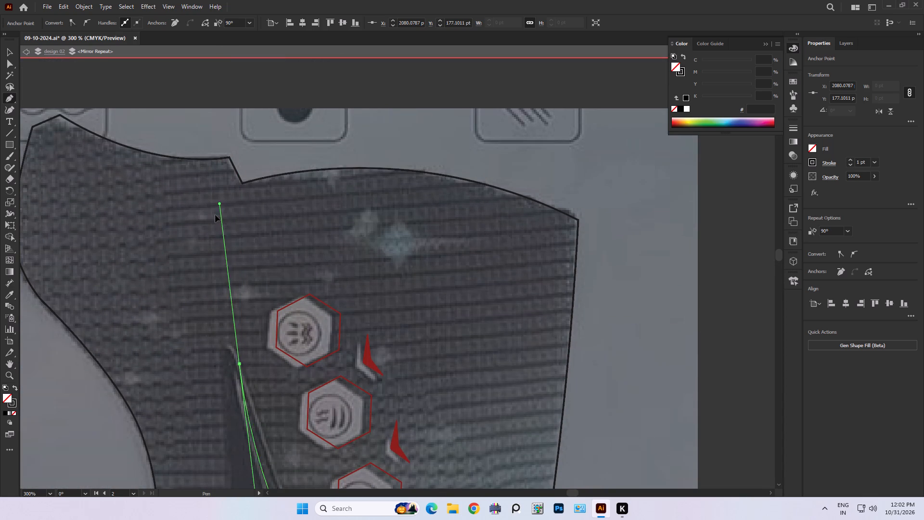
{"action": "left_click_drag", "start_coordinate": [215, 215], "coordinate": [209, 267]}
{"action": "middle_click_drag", "start_coordinate": [234, 327], "coordinate": [210, 173]}
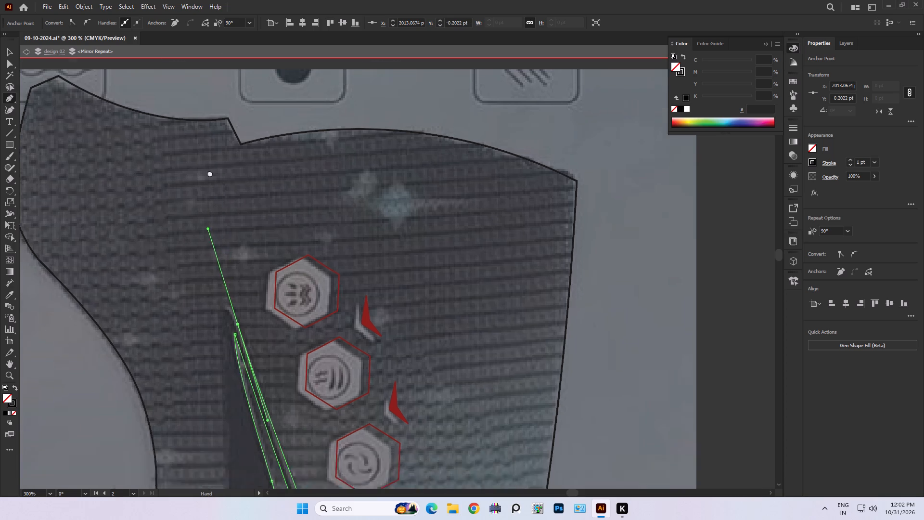
{"action": "middle_click_drag", "start_coordinate": [210, 173], "coordinate": [180, 51]}
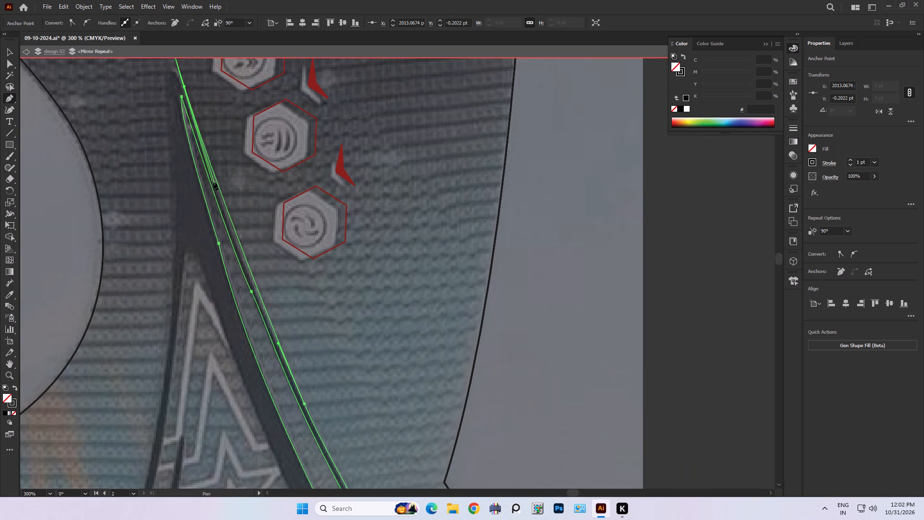
{"action": "middle_click_drag", "start_coordinate": [215, 183], "coordinate": [239, 303]}
{"action": "left_click", "coordinate": [210, 208], "text": "alt"}
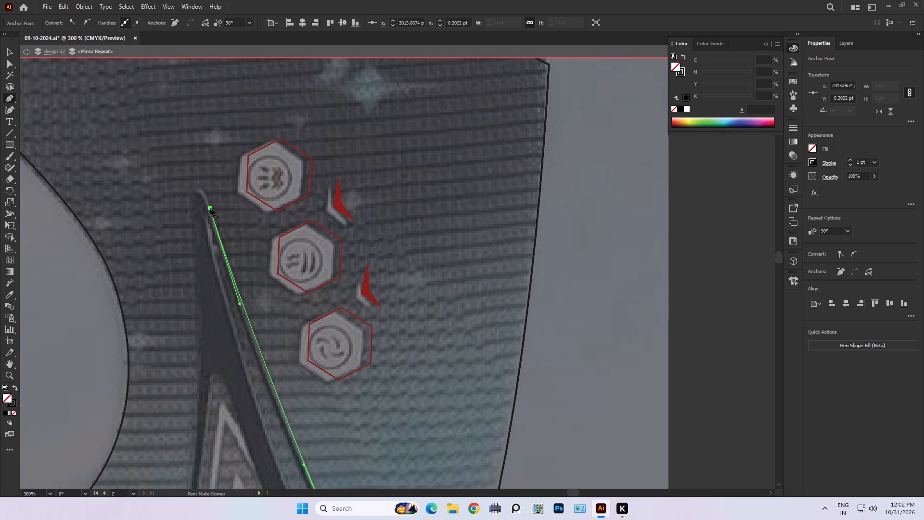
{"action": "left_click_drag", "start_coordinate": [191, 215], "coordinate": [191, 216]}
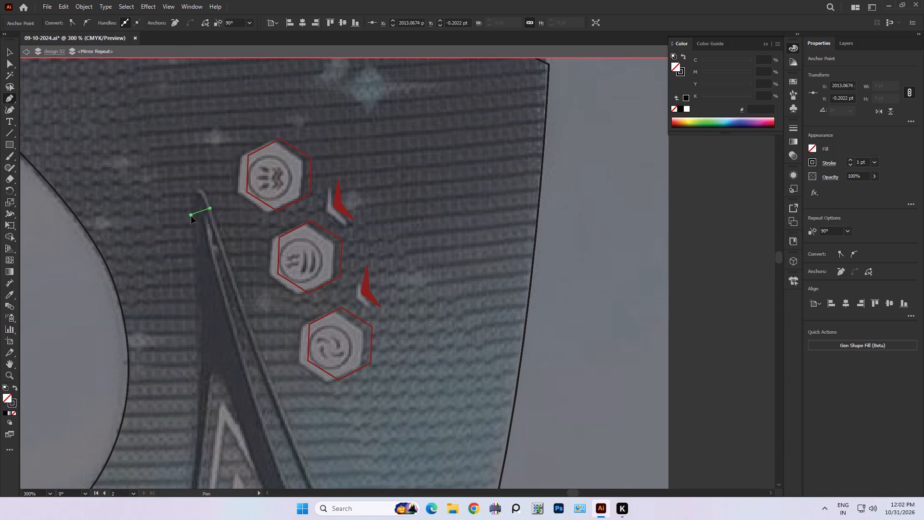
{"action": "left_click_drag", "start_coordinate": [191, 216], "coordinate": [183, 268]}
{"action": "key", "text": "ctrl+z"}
Round the outline over the stripe's pointed peak with a curve anchor at its tip and another anchor just below on the inner side.
{"action": "scroll", "coordinate": [194, 193], "scroll_direction": "up", "scroll_amount": 2, "text": "alt"}
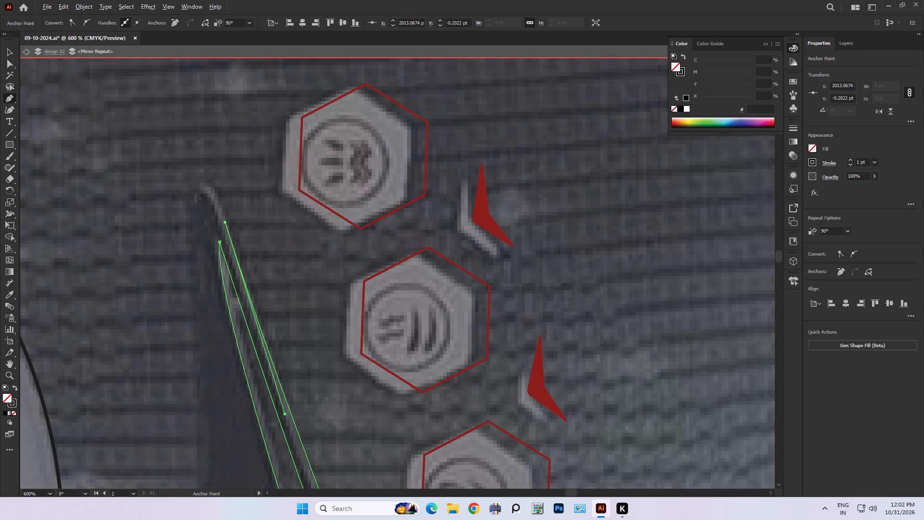
{"action": "left_click_drag", "start_coordinate": [201, 184], "coordinate": [183, 172]}
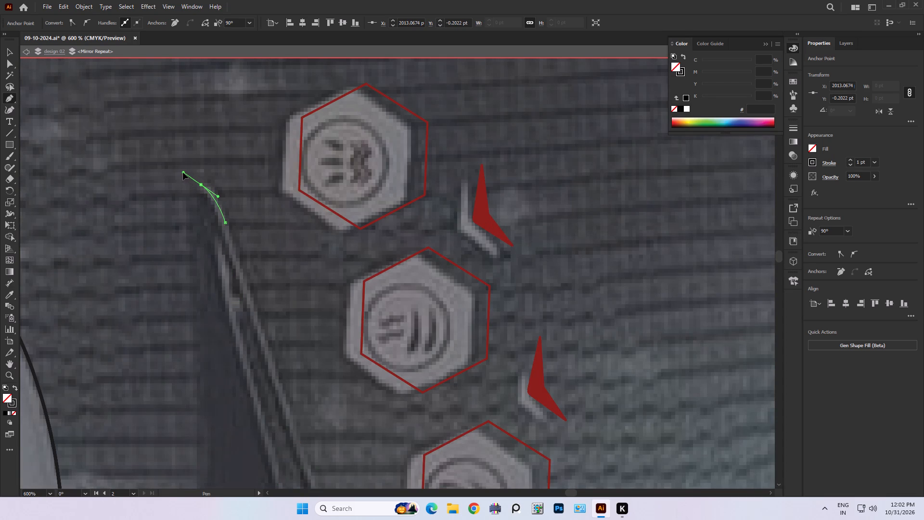
{"action": "left_click_drag", "start_coordinate": [183, 172], "coordinate": [179, 161]}
{"action": "left_click_drag", "start_coordinate": [179, 161], "coordinate": [183, 171]}
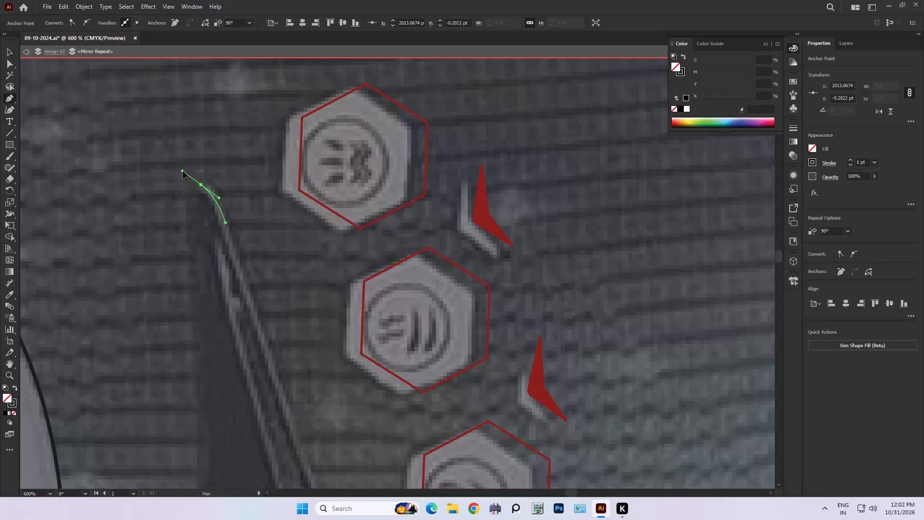
{"action": "left_click_drag", "start_coordinate": [183, 171], "coordinate": [188, 183]}
{"action": "left_click_drag", "start_coordinate": [188, 183], "coordinate": [189, 184]}
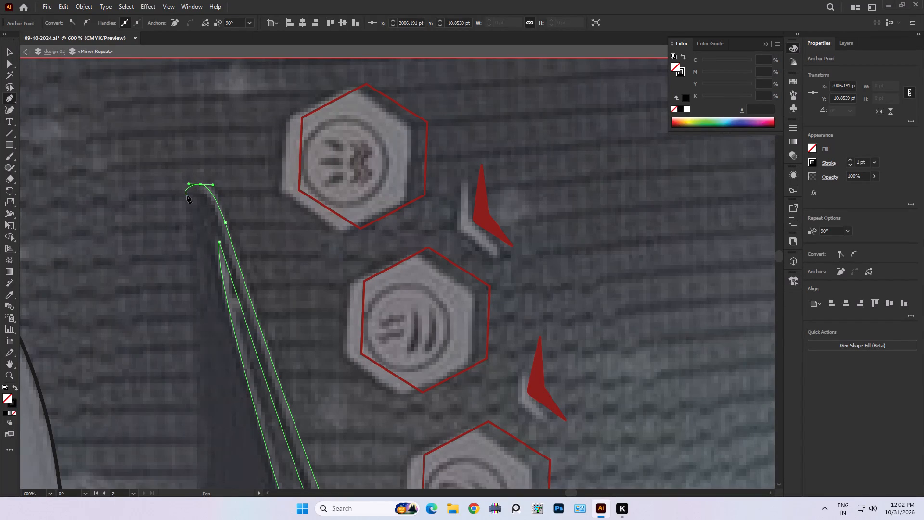
{"action": "left_click", "coordinate": [187, 227]}
Continue the outline from the peak down the dark stripe's inner side to a curve anchor beside the top of the star frame.
{"action": "middle_click_drag", "start_coordinate": [187, 227], "coordinate": [183, 82]}
{"action": "scroll", "coordinate": [191, 162], "scroll_direction": "down", "scroll_amount": 2}
{"action": "scroll", "coordinate": [192, 168], "scroll_direction": "down", "scroll_amount": 1, "text": "alt"}
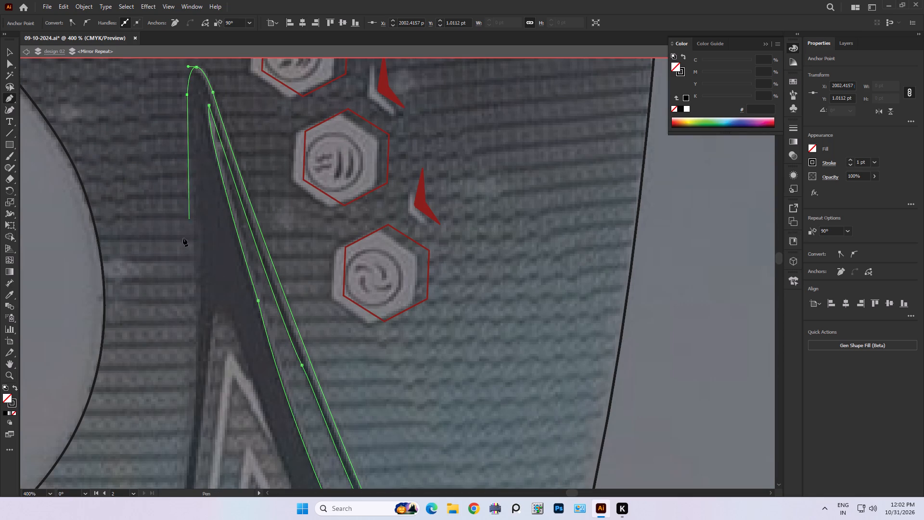
{"action": "left_click_drag", "start_coordinate": [195, 347], "coordinate": [186, 410]}
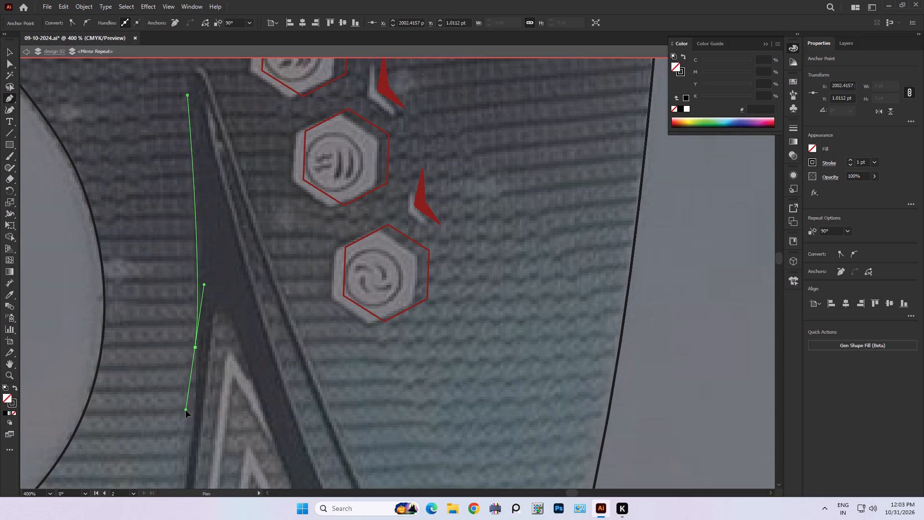
{"action": "left_click_drag", "start_coordinate": [186, 410], "coordinate": [187, 411]}
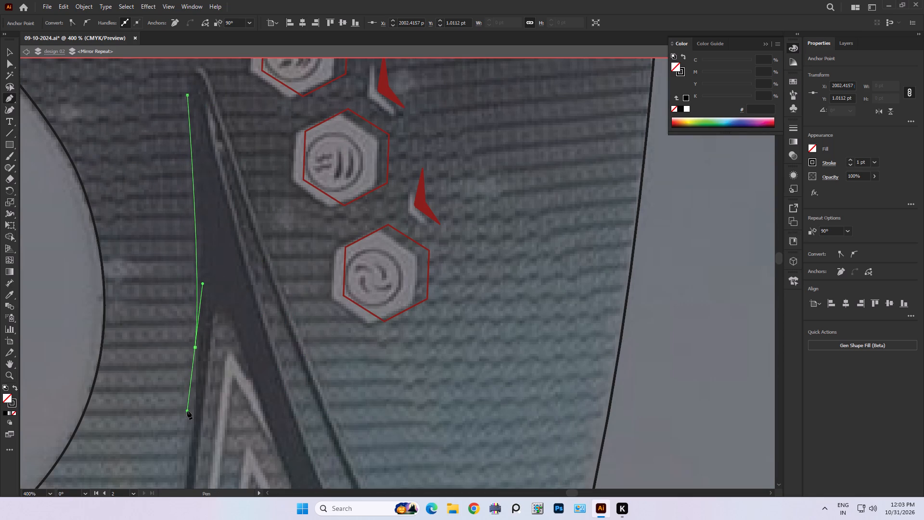
{"action": "left_click_drag", "start_coordinate": [187, 411], "coordinate": [187, 411]}
Trace the stripe's inner side in one long curve down to the hooked lower end, finishing that anchor as a corner point.
{"action": "middle_click_drag", "start_coordinate": [177, 305], "coordinate": [194, 107]}
{"action": "scroll", "coordinate": [218, 225], "scroll_direction": "down", "scroll_amount": 4, "text": "alt"}
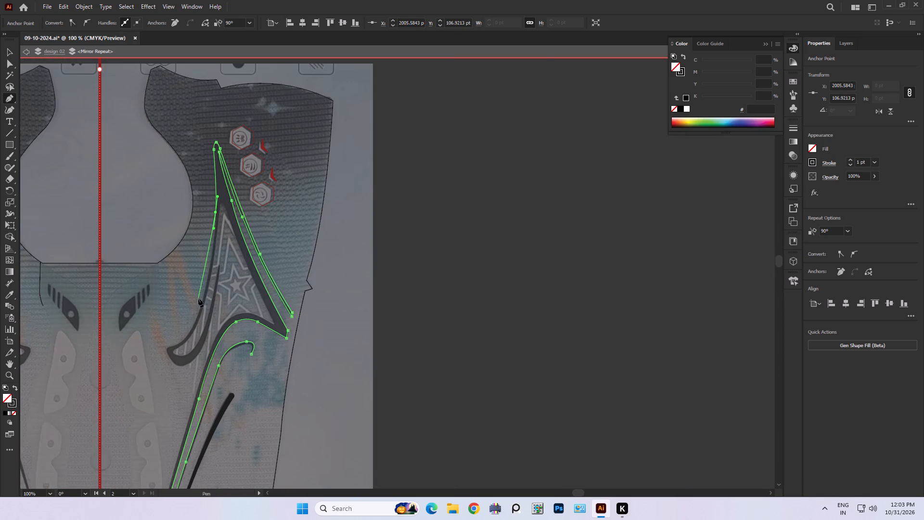
{"action": "scroll", "coordinate": [199, 349], "scroll_direction": "up", "scroll_amount": 3, "text": "alt"}
{"action": "left_click_drag", "start_coordinate": [126, 339], "coordinate": [51, 332]}
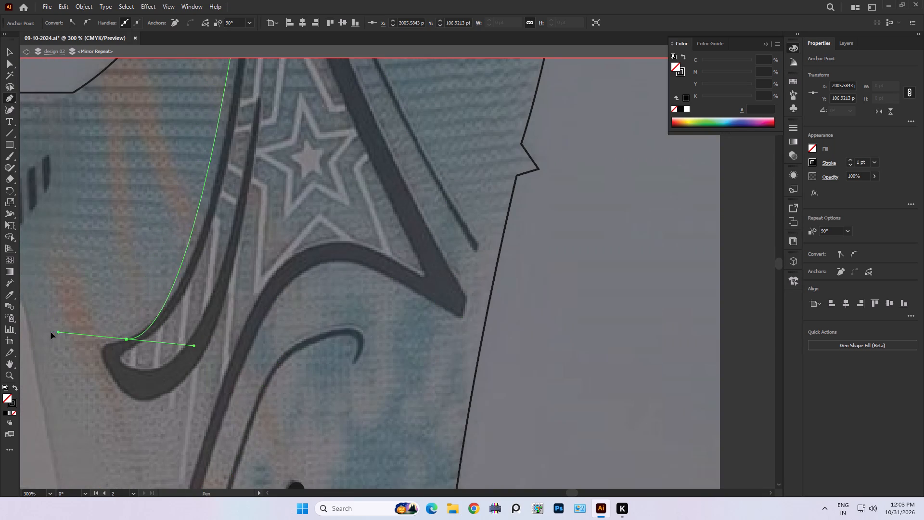
{"action": "left_click_drag", "start_coordinate": [51, 332], "coordinate": [432, 402]}
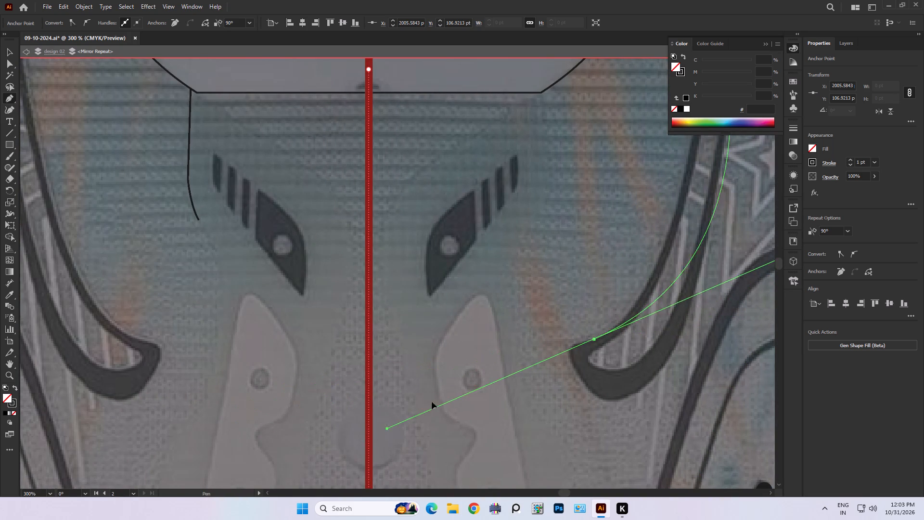
{"action": "left_click_drag", "start_coordinate": [432, 402], "coordinate": [479, 414]}
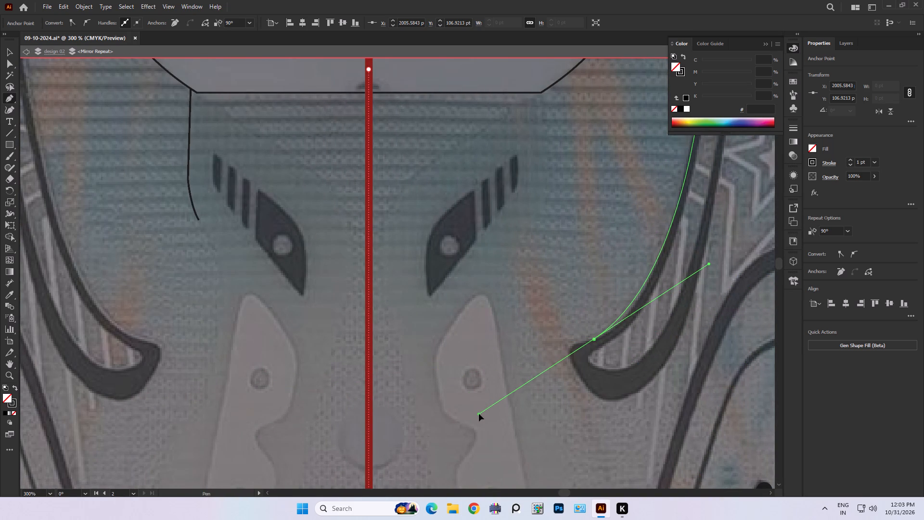
{"action": "left_click_drag", "start_coordinate": [479, 414], "coordinate": [485, 402]}
{"action": "middle_click_drag", "start_coordinate": [550, 163], "coordinate": [214, 336]}
{"action": "middle_click_drag", "start_coordinate": [243, 341], "coordinate": [447, 0]}
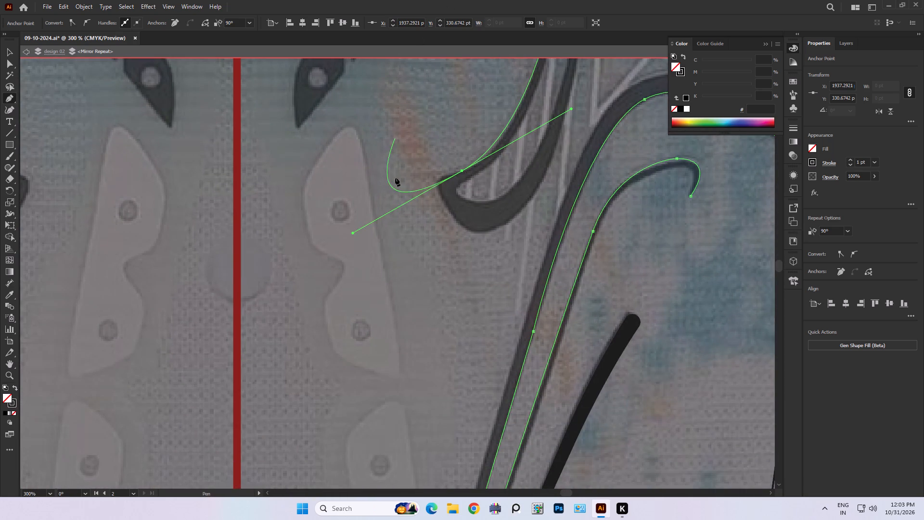
{"action": "scroll", "coordinate": [414, 176], "scroll_direction": "up", "scroll_amount": 3, "text": "alt"}
{"action": "middle_click_drag", "start_coordinate": [473, 177], "coordinate": [242, 241]}
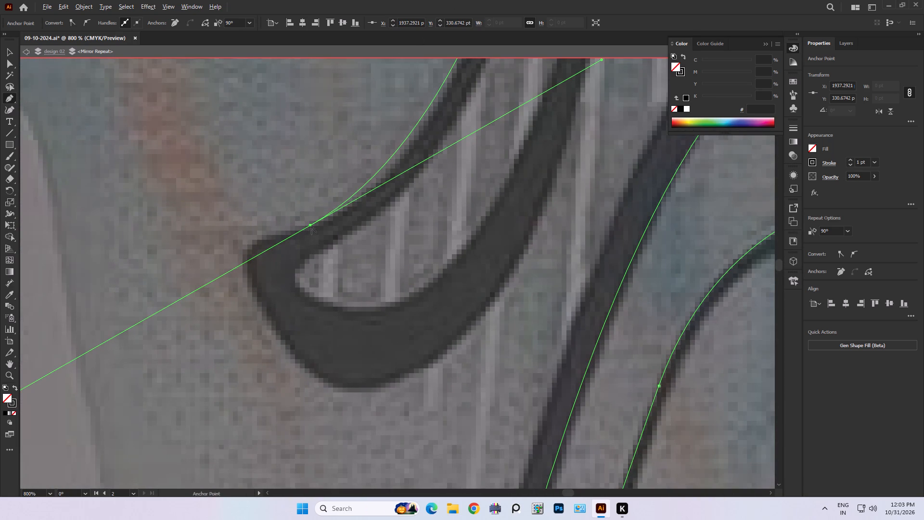
{"action": "left_click", "coordinate": [311, 226], "text": "alt"}
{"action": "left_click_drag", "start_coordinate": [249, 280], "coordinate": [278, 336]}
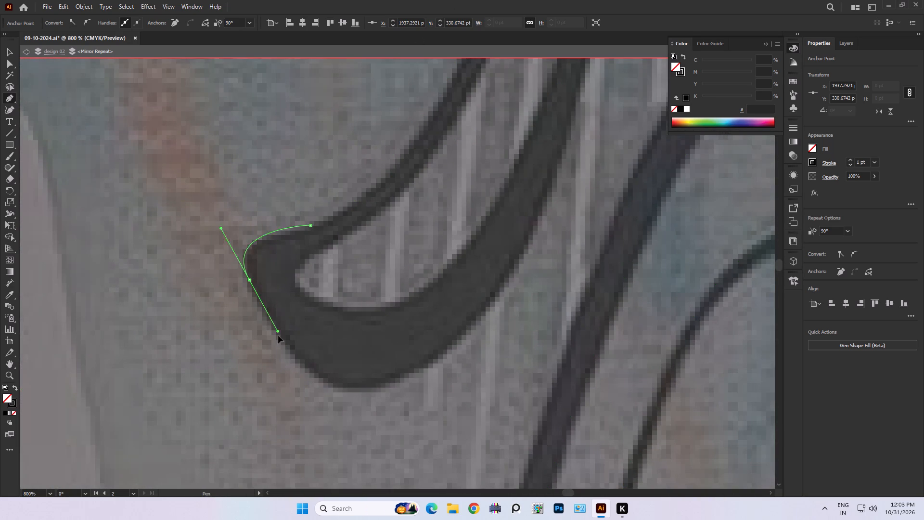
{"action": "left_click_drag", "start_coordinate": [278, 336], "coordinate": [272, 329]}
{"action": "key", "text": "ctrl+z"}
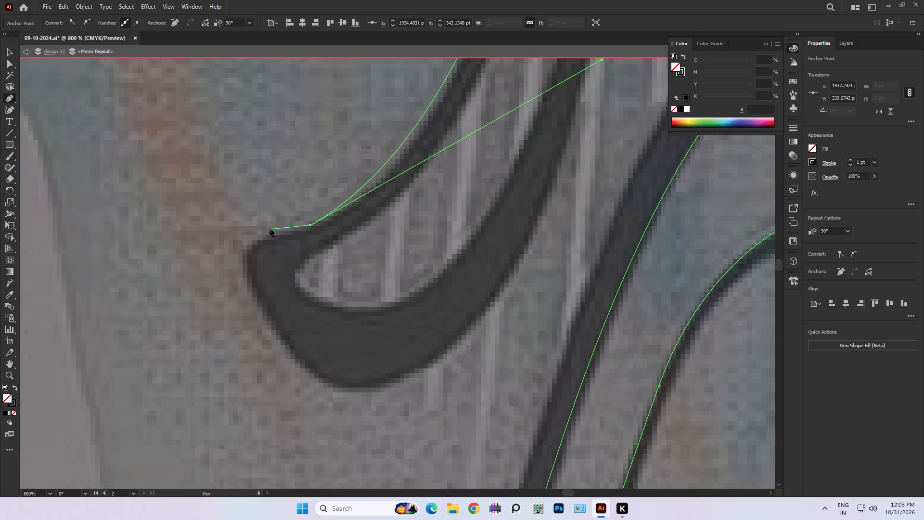
Continue the outline around the stripe's hooked lower end, rounding its blunt tip and bottom and finishing with a curve anchor on the lower edge.
{"action": "left_click_drag", "start_coordinate": [260, 239], "coordinate": [236, 247]}
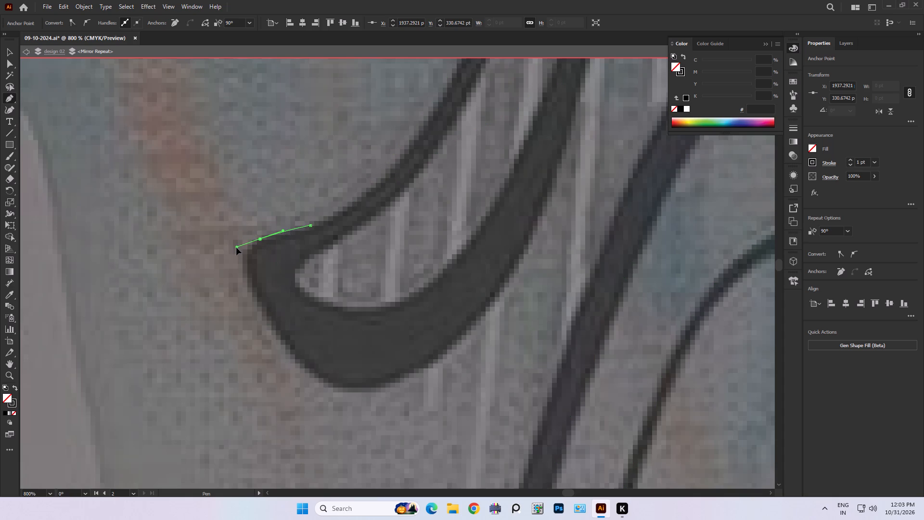
{"action": "left_click_drag", "start_coordinate": [236, 247], "coordinate": [228, 245]}
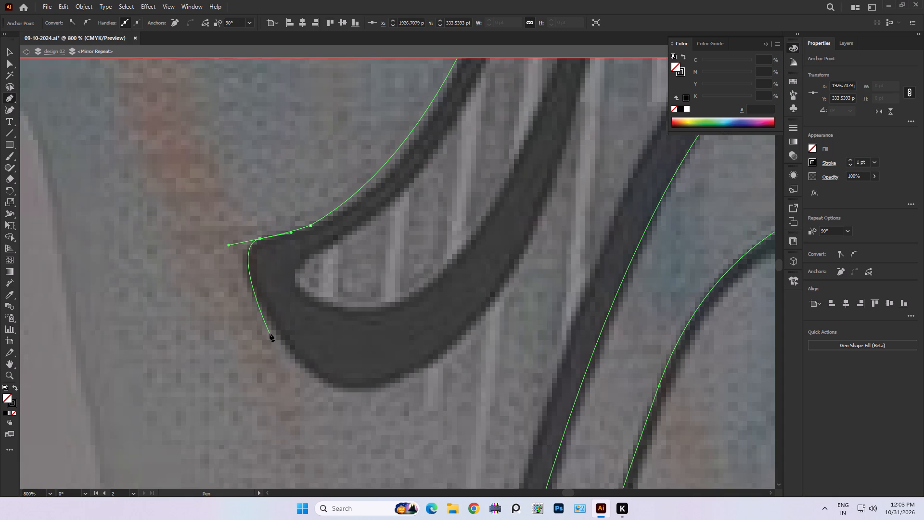
{"action": "left_click", "coordinate": [260, 303]}
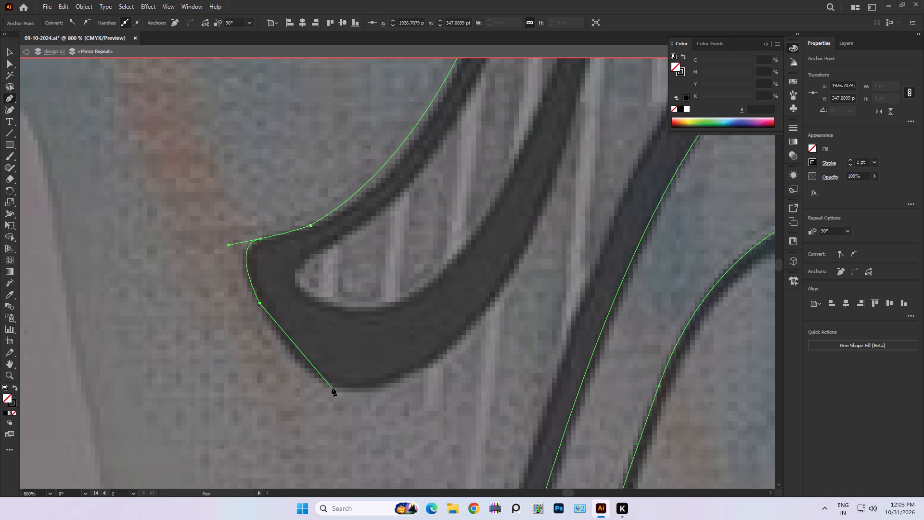
{"action": "left_click_drag", "start_coordinate": [331, 387], "coordinate": [362, 411]}
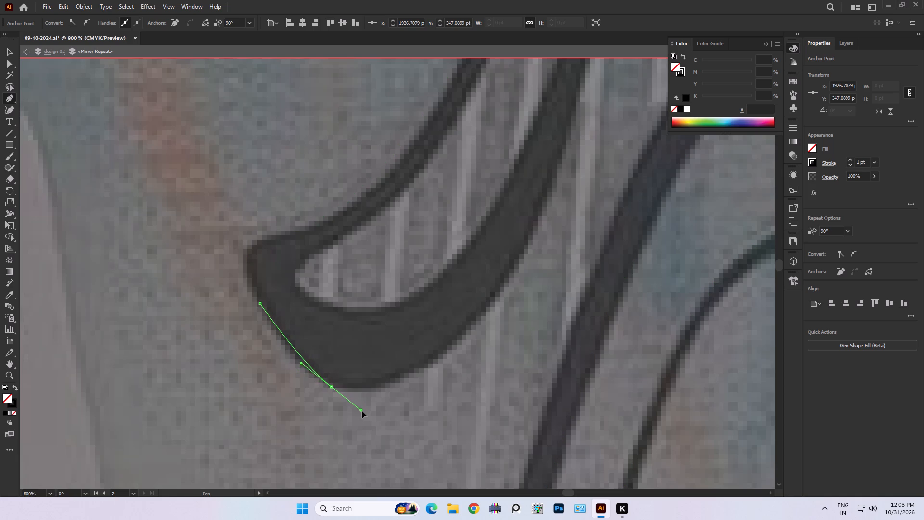
{"action": "left_click_drag", "start_coordinate": [362, 411], "coordinate": [368, 417]}
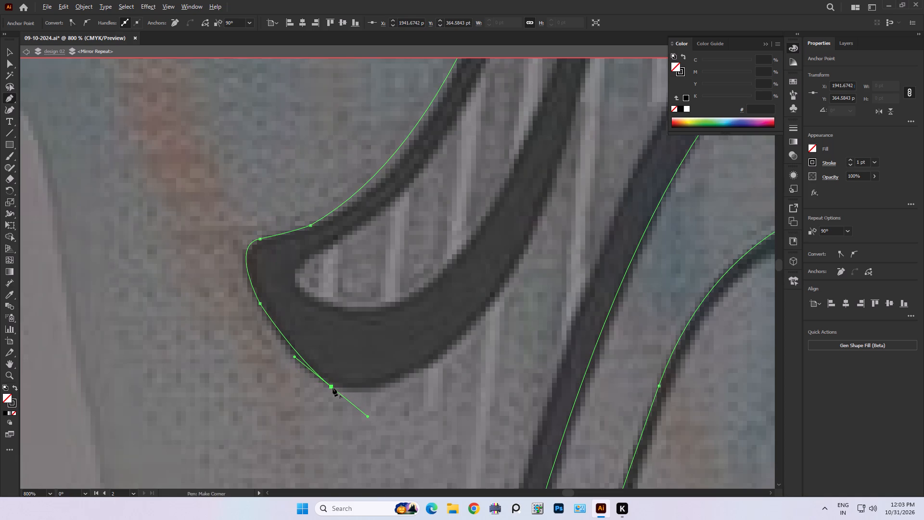
{"action": "left_click", "coordinate": [332, 387], "text": "alt"}
{"action": "left_click_drag", "start_coordinate": [411, 370], "coordinate": [448, 340]}
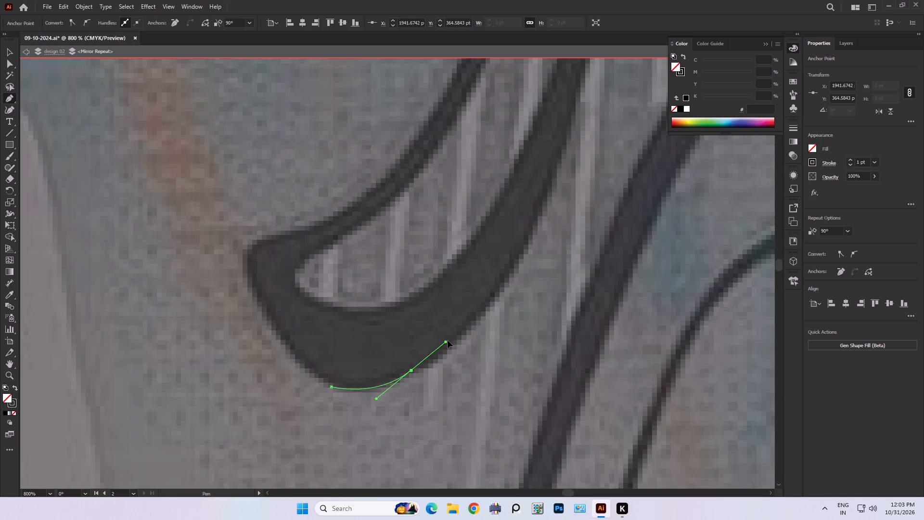
{"action": "left_click_drag", "start_coordinate": [448, 340], "coordinate": [455, 341]}
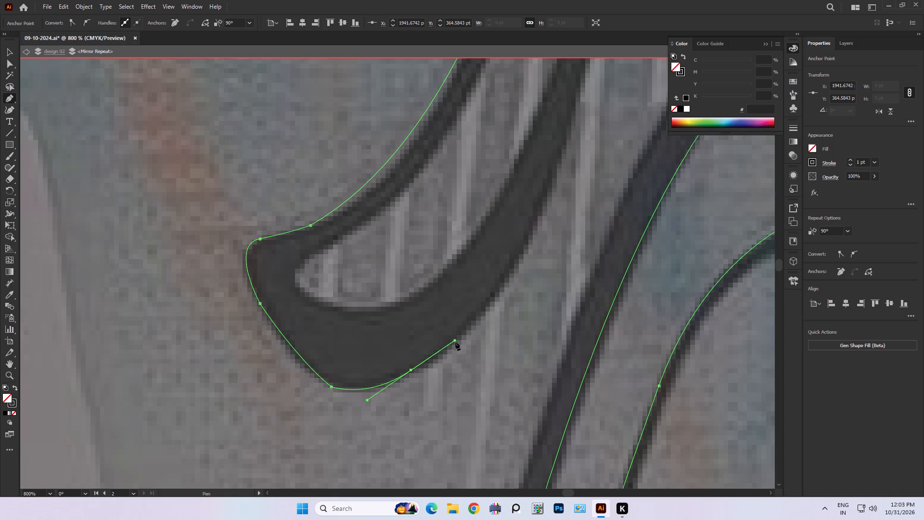
Round the corner anchor at the bottom of the hooked end to a radius of about 12.8 pt.
{"action": "middle_click_drag", "start_coordinate": [496, 265], "coordinate": [330, 388]}
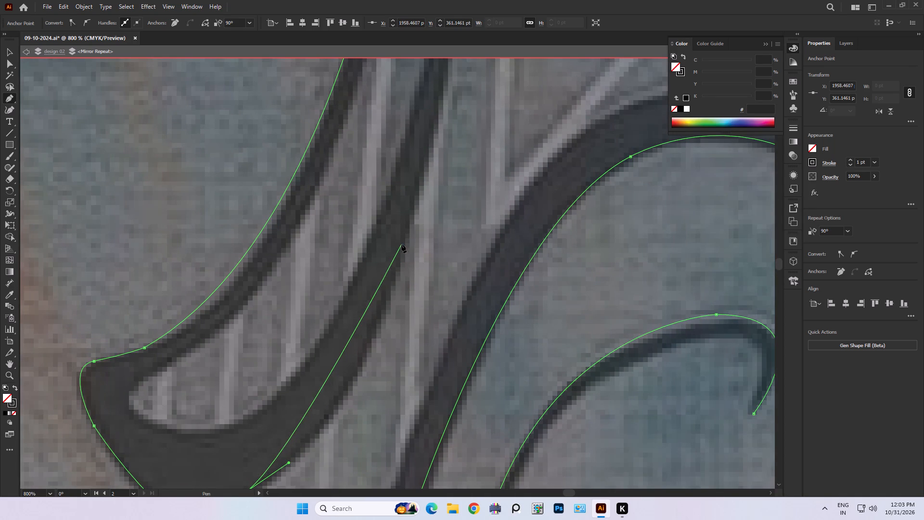
{"action": "key", "text": "a"}
{"action": "middle_click_drag", "start_coordinate": [335, 299], "coordinate": [343, 191]}
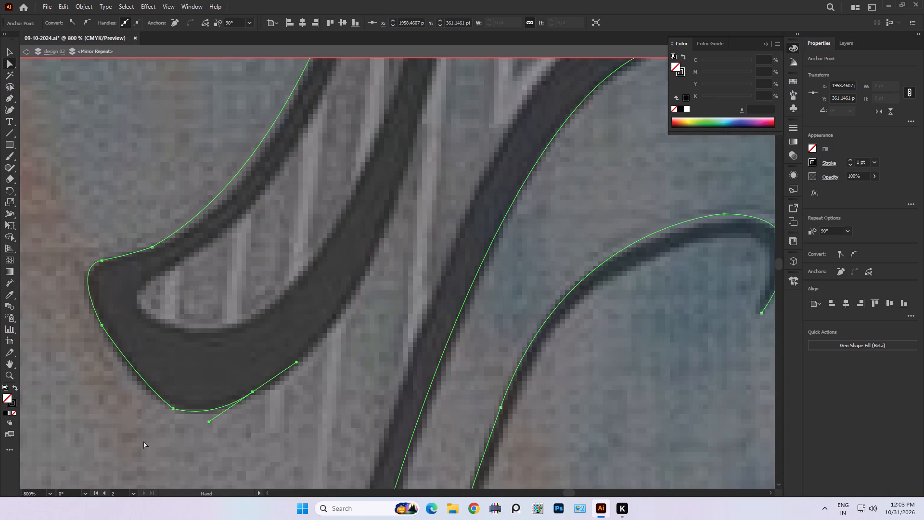
{"action": "left_click", "coordinate": [175, 409]}
{"action": "left_click", "coordinate": [174, 408]}
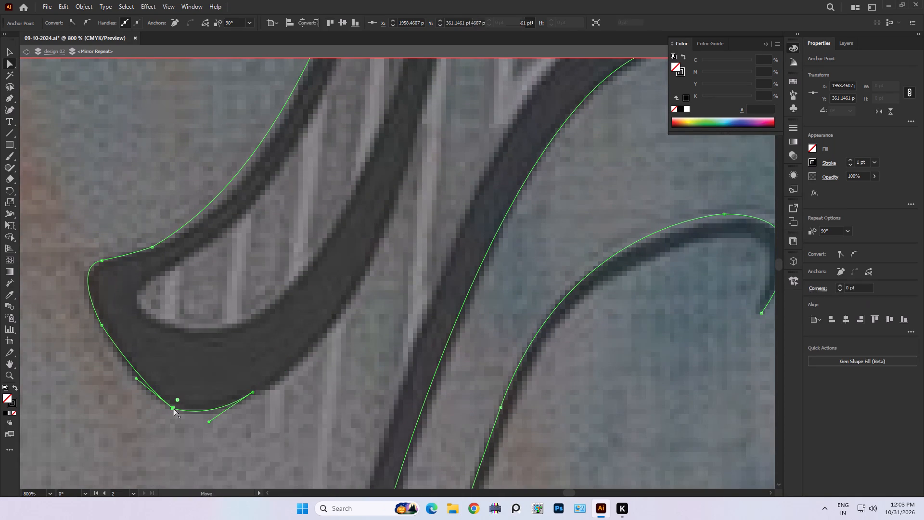
{"action": "left_click_drag", "start_coordinate": [178, 400], "coordinate": [199, 352]}
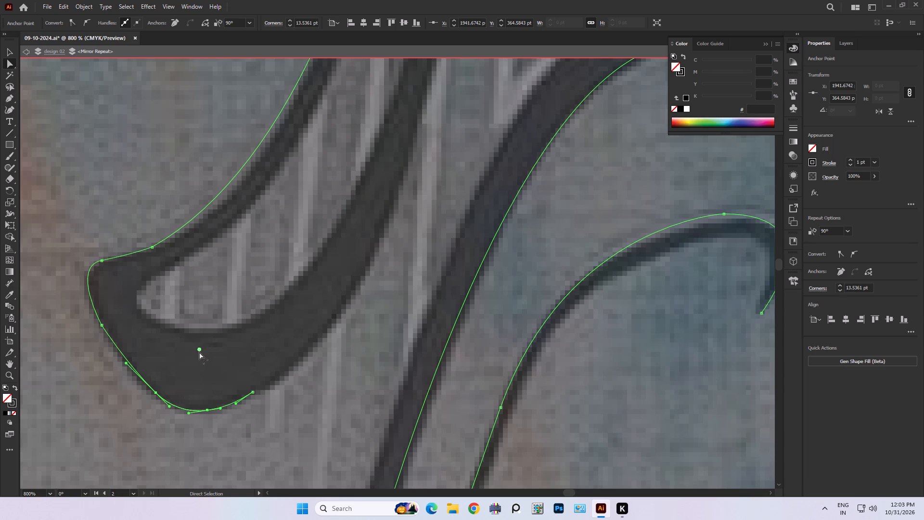
{"action": "left_click_drag", "start_coordinate": [199, 352], "coordinate": [204, 351]}
Round the corner anchor where the stripe's inner side meets the hooked end to about 28.7 pt.
{"action": "left_click", "coordinate": [103, 261]}
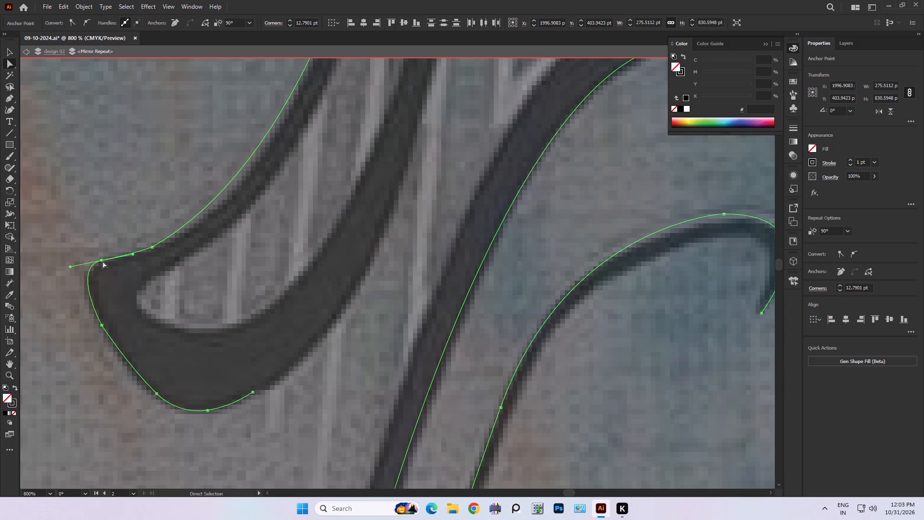
{"action": "left_click", "coordinate": [153, 248]}
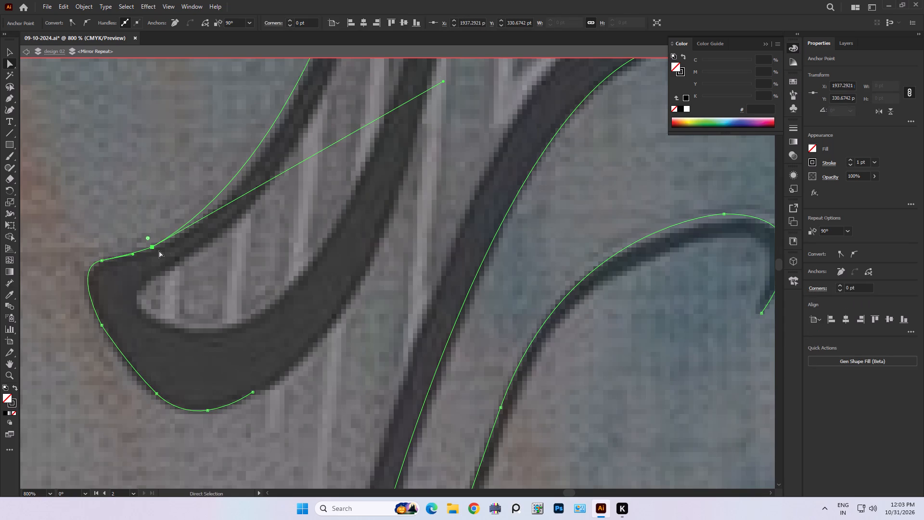
{"action": "left_click_drag", "start_coordinate": [148, 235], "coordinate": [82, 128]}
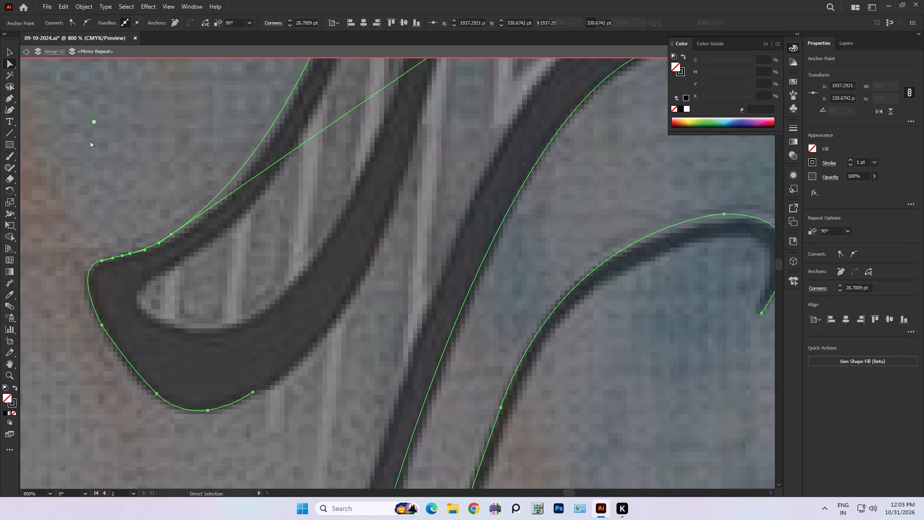
Adjust the lower direction handle of the midway anchor on the thin outer line's outer edge to follow the reference.
{"action": "middle_click_drag", "start_coordinate": [216, 217], "coordinate": [119, 436]}
{"action": "middle_click_drag", "start_coordinate": [292, 175], "coordinate": [139, 364]}
{"action": "scroll", "coordinate": [217, 242], "scroll_direction": "down", "scroll_amount": 2, "text": "alt"}
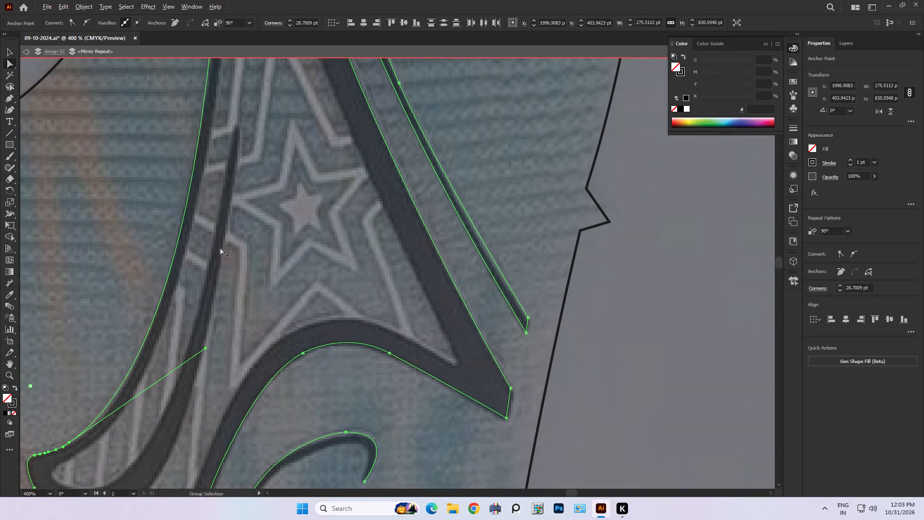
{"action": "middle_click_drag", "start_coordinate": [437, 348], "coordinate": [338, 453]}
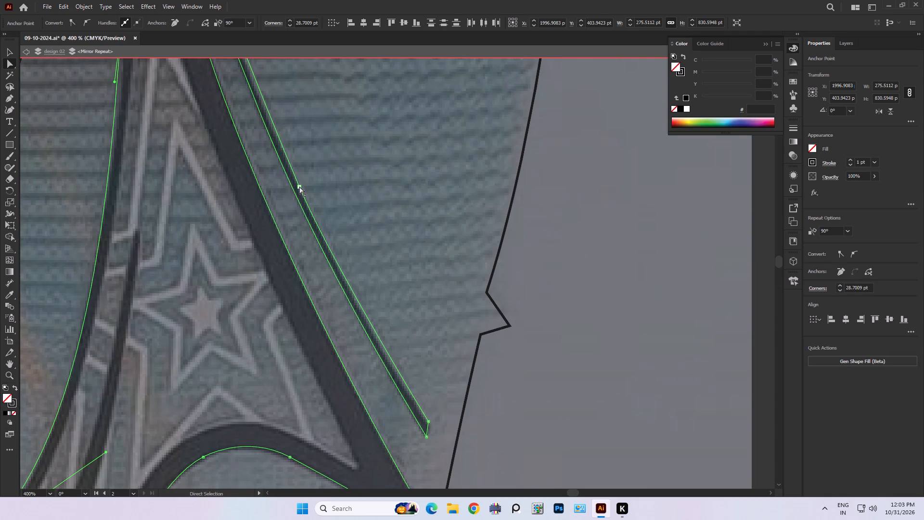
{"action": "left_click", "coordinate": [299, 186]}
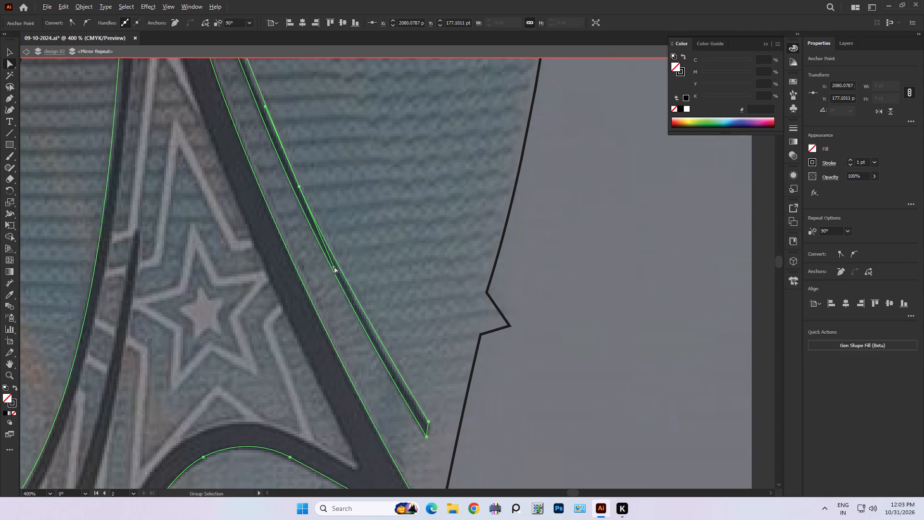
{"action": "left_click", "coordinate": [334, 266]}
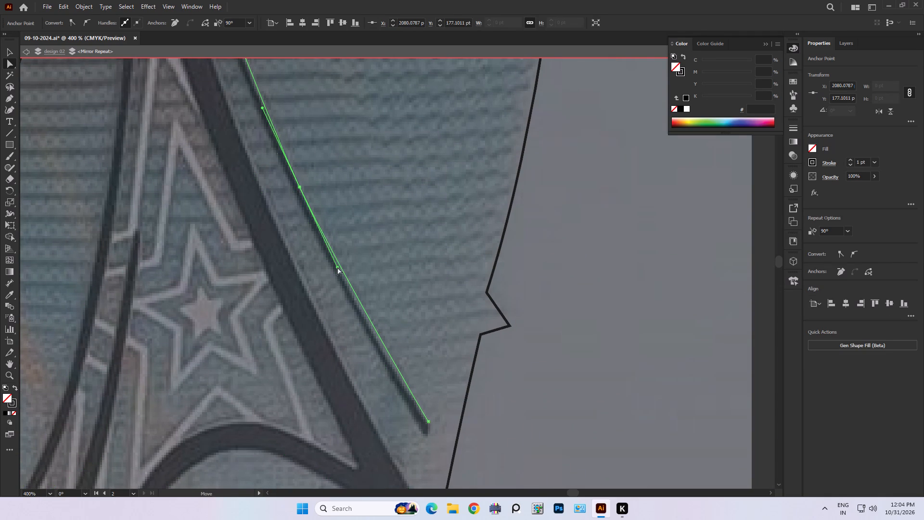
Round the two corners of the star frame's blunt lower outer tip, the upper to about 2.5 pt and the lower to about 1.2 pt.
{"action": "scroll", "coordinate": [245, 270], "scroll_direction": "down", "scroll_amount": 2, "text": "alt"}
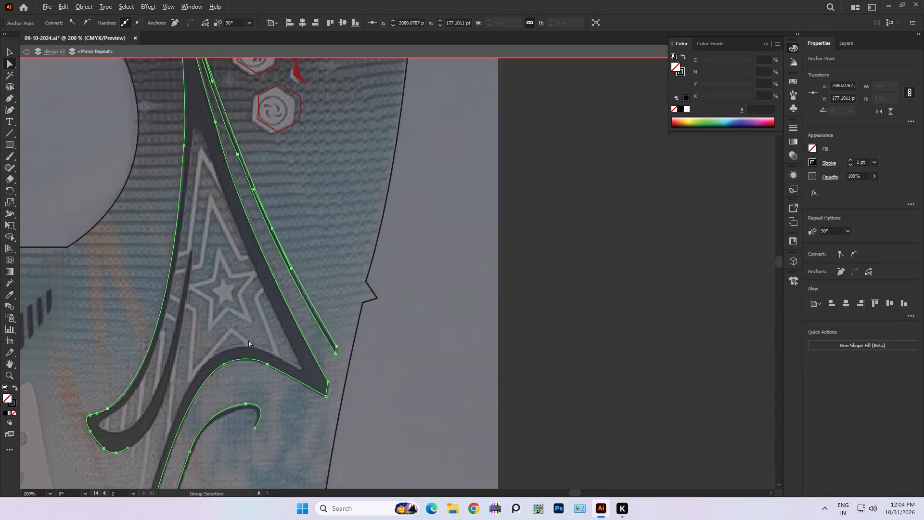
{"action": "middle_click_drag", "start_coordinate": [268, 405], "coordinate": [308, 281]}
{"action": "scroll", "coordinate": [363, 266], "scroll_direction": "up", "scroll_amount": 4}
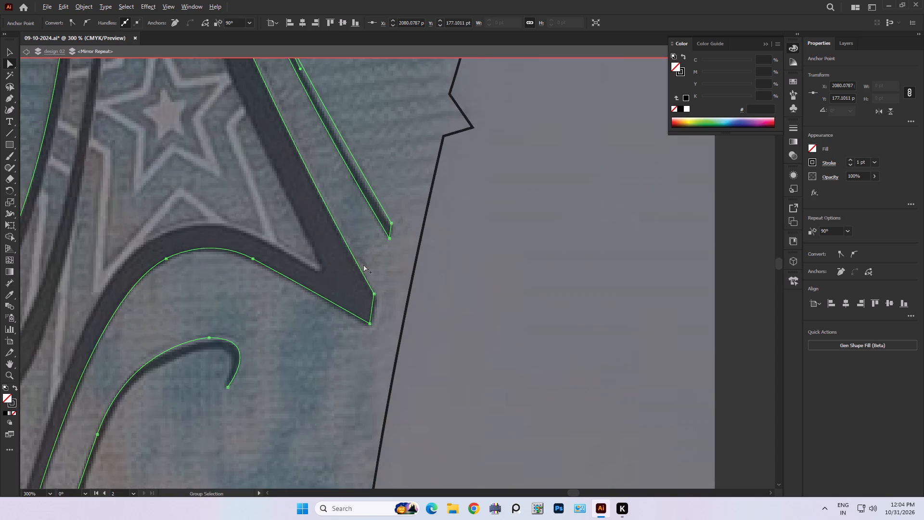
{"action": "scroll", "coordinate": [376, 309], "scroll_direction": "up", "scroll_amount": 3, "text": "alt"}
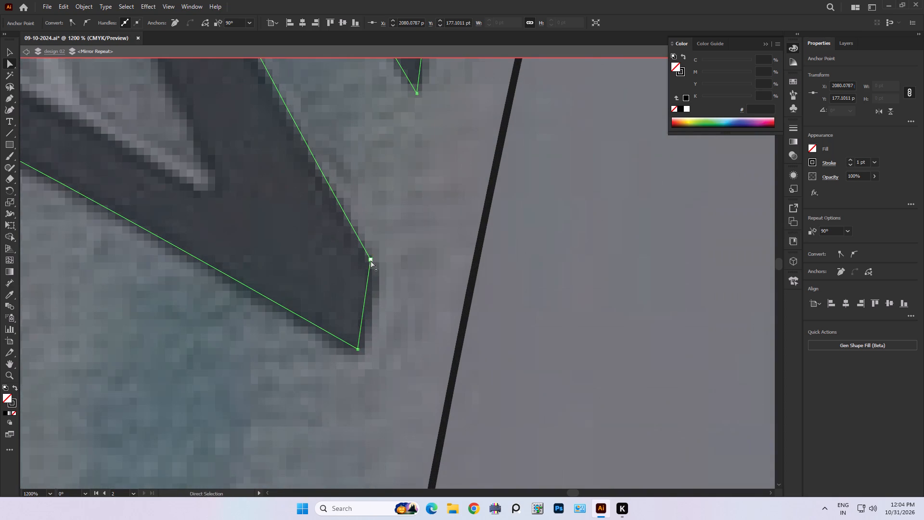
{"action": "left_click", "coordinate": [371, 260]}
{"action": "left_click_drag", "start_coordinate": [360, 261], "coordinate": [351, 259]}
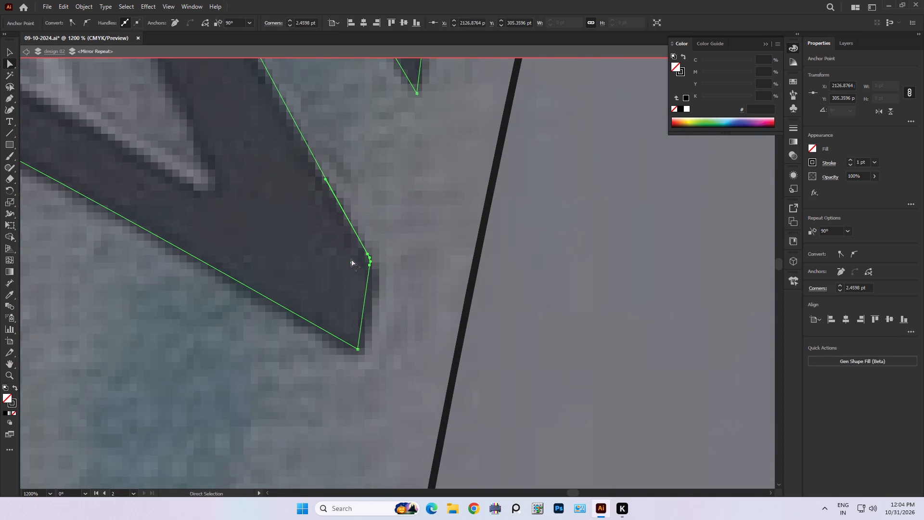
{"action": "left_click_drag", "start_coordinate": [351, 259], "coordinate": [349, 259]}
{"action": "left_click", "coordinate": [358, 350]}
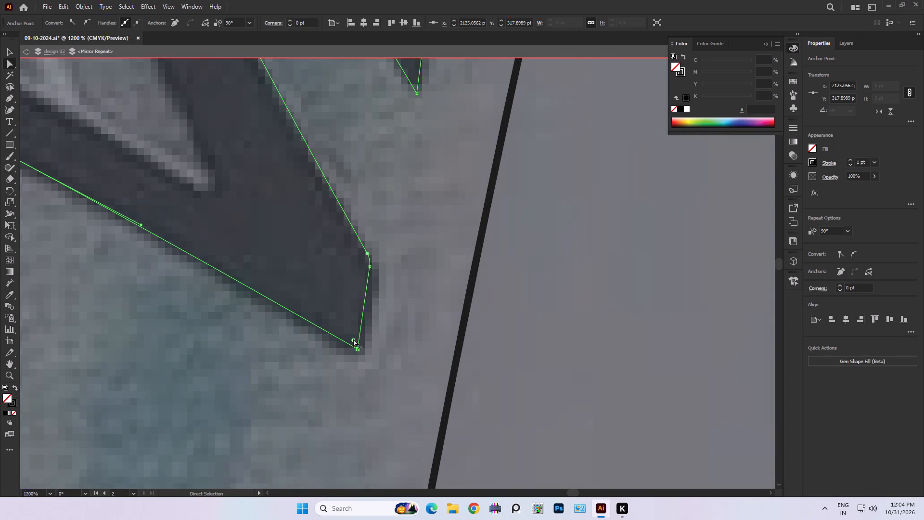
{"action": "left_click", "coordinate": [353, 339]}
Round the sharp notch anchor between the thin outer line and the dark stripe, just below the peak, to about 0.37 pt.
{"action": "scroll", "coordinate": [314, 306], "scroll_direction": "down", "scroll_amount": 3, "text": "alt"}
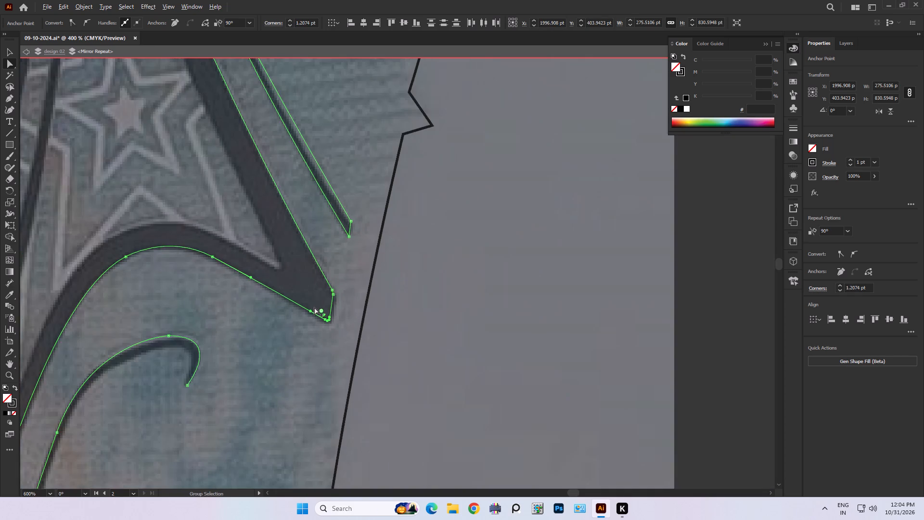
{"action": "scroll", "coordinate": [314, 307], "scroll_direction": "down", "scroll_amount": 3, "text": "alt"}
{"action": "middle_click_drag", "start_coordinate": [193, 274], "coordinate": [242, 424]}
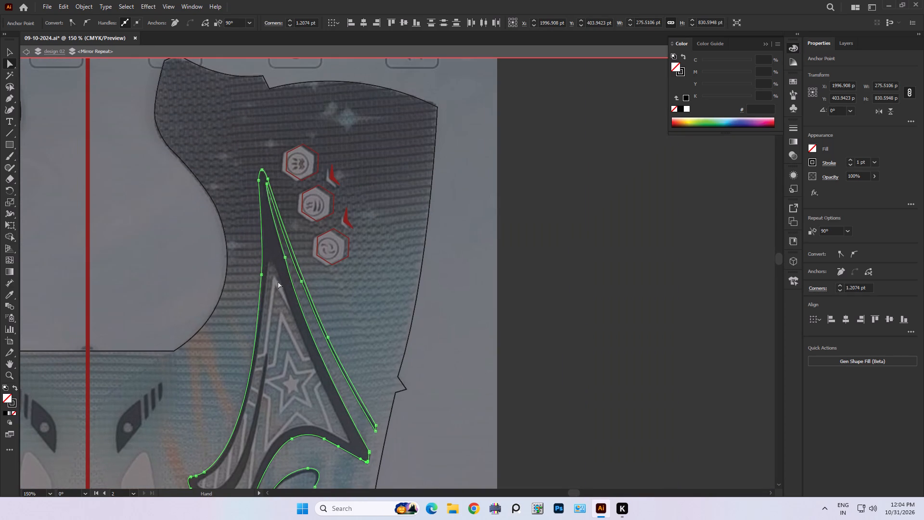
{"action": "scroll", "coordinate": [265, 183], "scroll_direction": "up", "scroll_amount": 6, "text": "alt"}
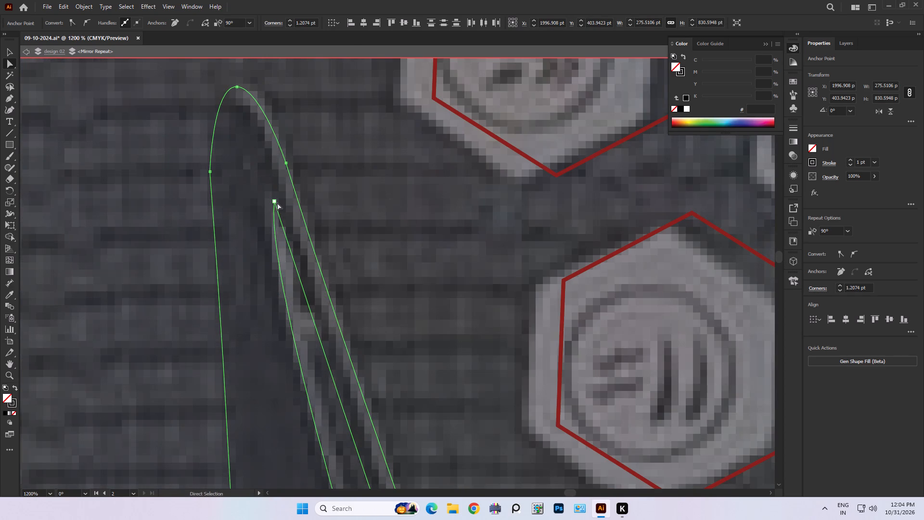
{"action": "left_click", "coordinate": [275, 200]}
{"action": "left_click_drag", "start_coordinate": [276, 210], "coordinate": [276, 214]}
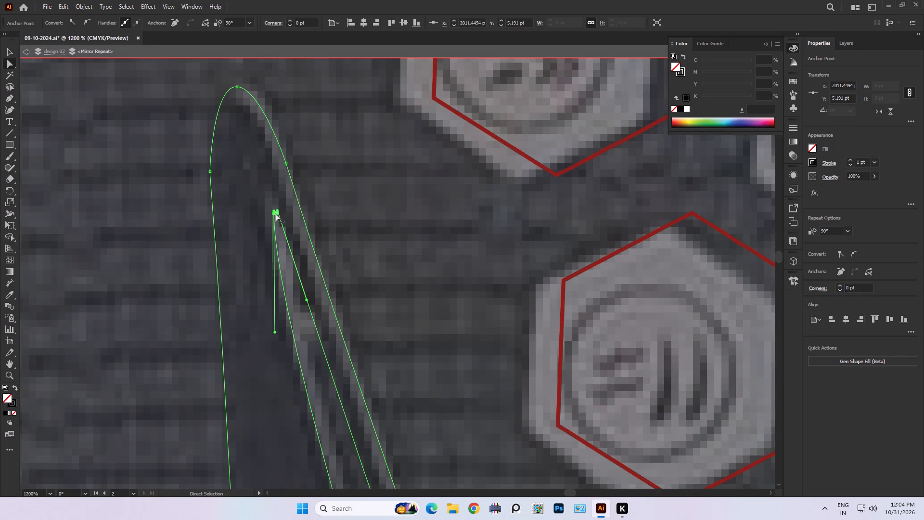
{"action": "left_click_drag", "start_coordinate": [276, 214], "coordinate": [276, 216]}
Smooth the inner-side anchor just below the stripe's peak with a corner radius of about 37.8 pt.
{"action": "scroll", "coordinate": [253, 218], "scroll_direction": "down", "scroll_amount": 2, "text": "alt"}
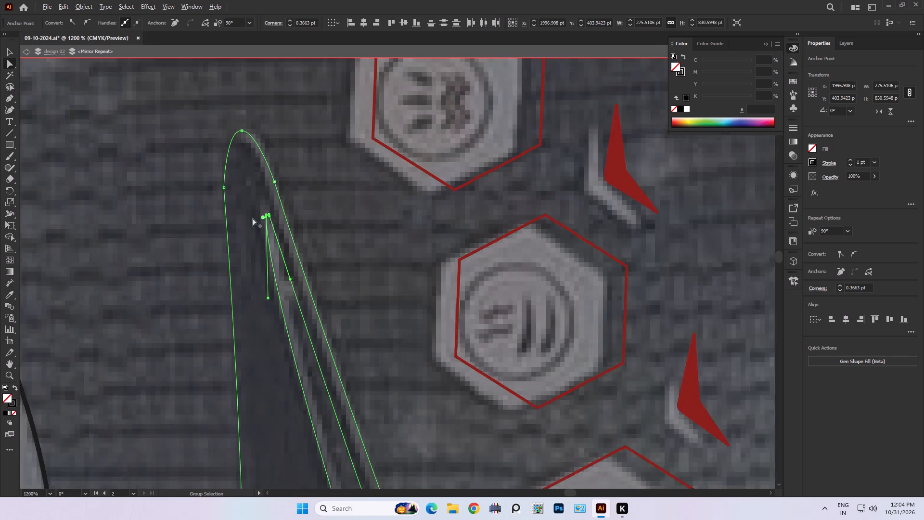
{"action": "scroll", "coordinate": [253, 218], "scroll_direction": "down", "scroll_amount": 1, "text": "alt"}
{"action": "scroll", "coordinate": [233, 205], "scroll_direction": "up", "scroll_amount": 3, "text": "alt"}
{"action": "left_click", "coordinate": [250, 199]}
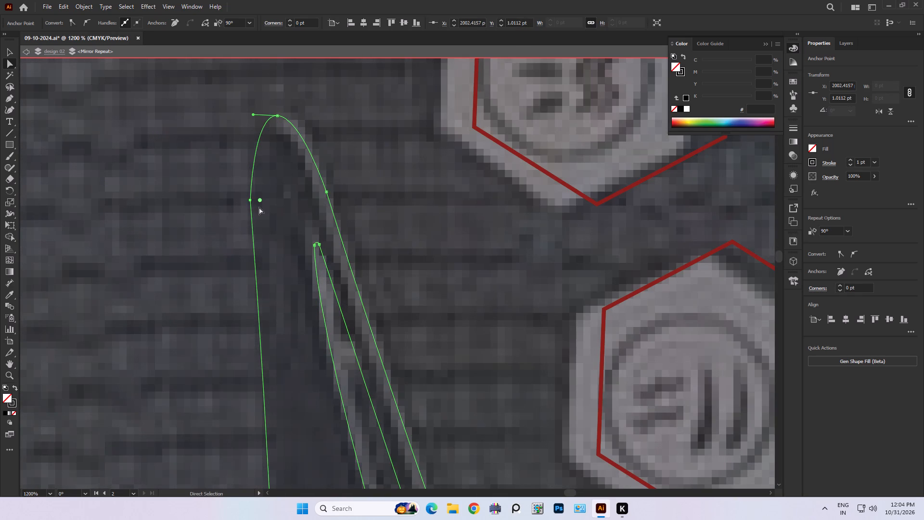
{"action": "left_click_drag", "start_coordinate": [260, 199], "coordinate": [746, 180]}
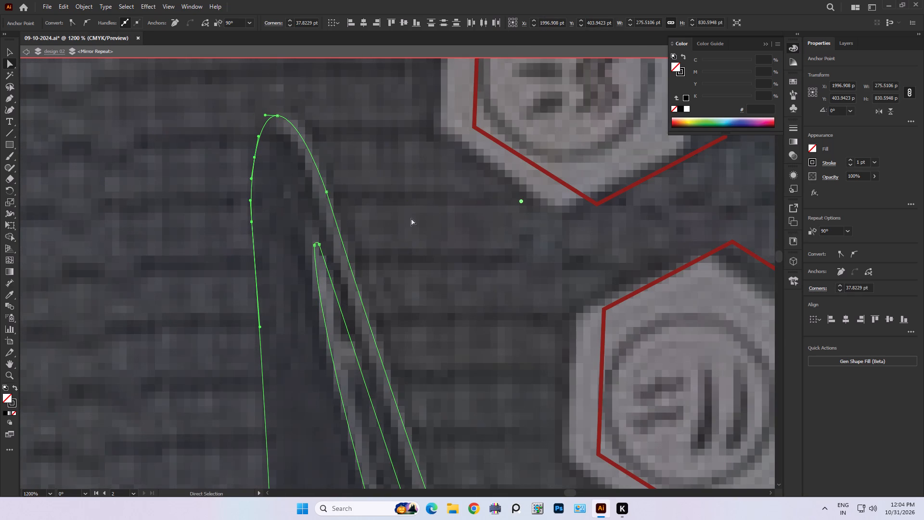
Resume the outline from its open end at the hook and trace one long curve up to the hook's pointed upper tip beside the star.
{"action": "scroll", "coordinate": [363, 207], "scroll_direction": "down", "scroll_amount": 3, "text": "alt"}
{"action": "middle_click_drag", "start_coordinate": [415, 290], "coordinate": [228, 149]}
{"action": "scroll", "coordinate": [244, 242], "scroll_direction": "down", "scroll_amount": 2, "text": "alt"}
{"action": "middle_click_drag", "start_coordinate": [236, 341], "coordinate": [169, 131]}
{"action": "middle_click_drag", "start_coordinate": [177, 271], "coordinate": [284, 202]}
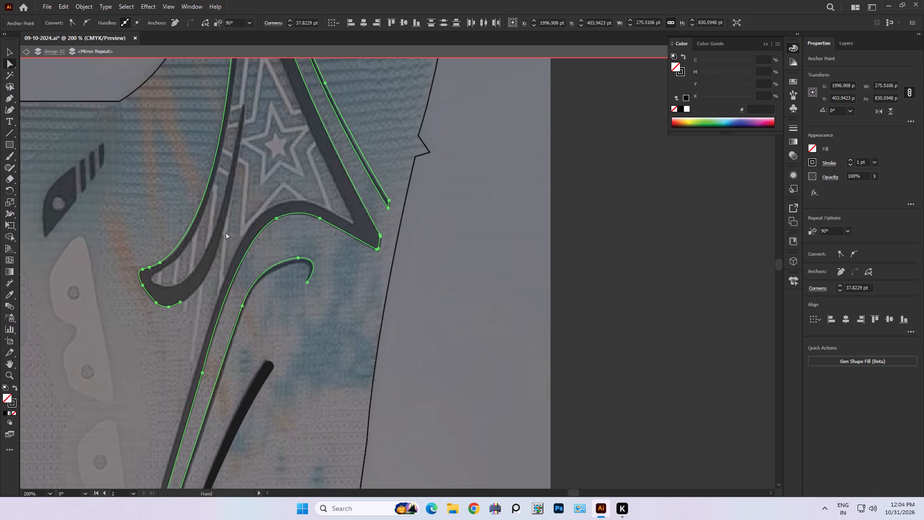
{"action": "key", "text": "p"}
{"action": "left_click", "coordinate": [180, 302]}
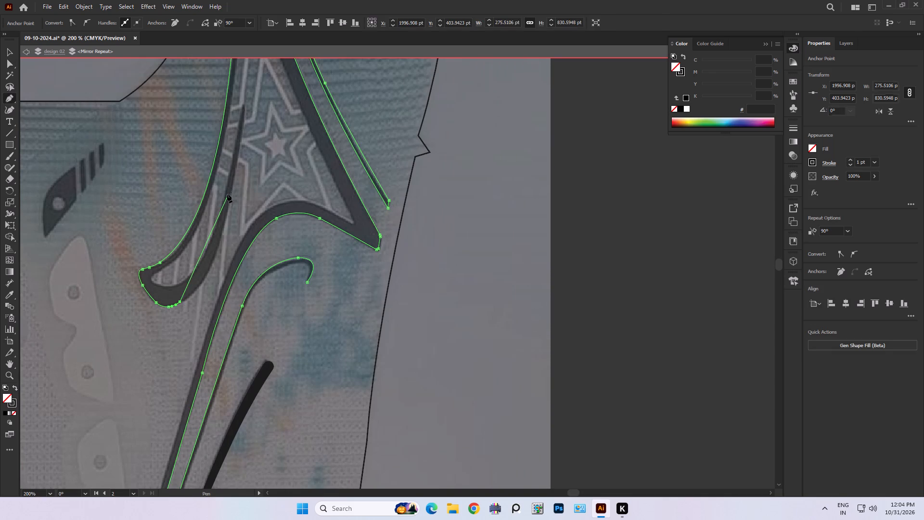
{"action": "middle_click_drag", "start_coordinate": [229, 190], "coordinate": [235, 226]}
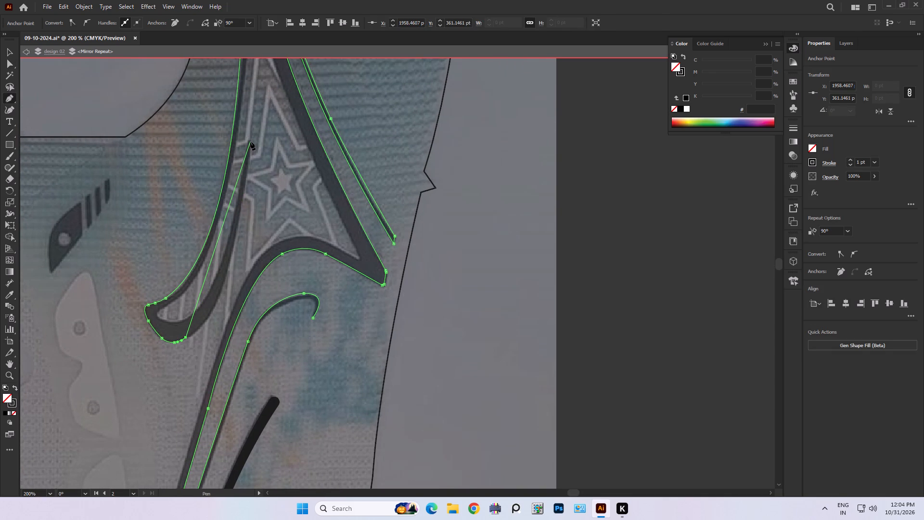
{"action": "left_click_drag", "start_coordinate": [250, 141], "coordinate": [256, 29]}
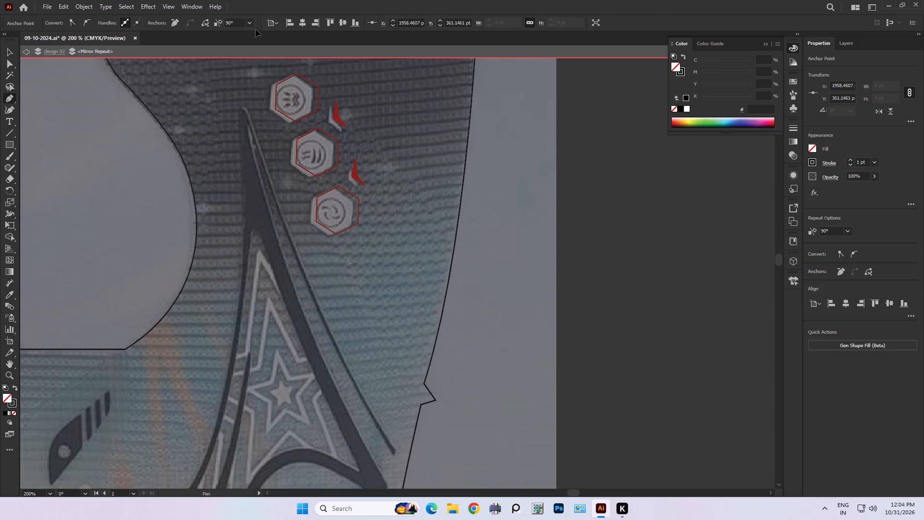
{"action": "left_click_drag", "start_coordinate": [256, 29], "coordinate": [276, 190]}
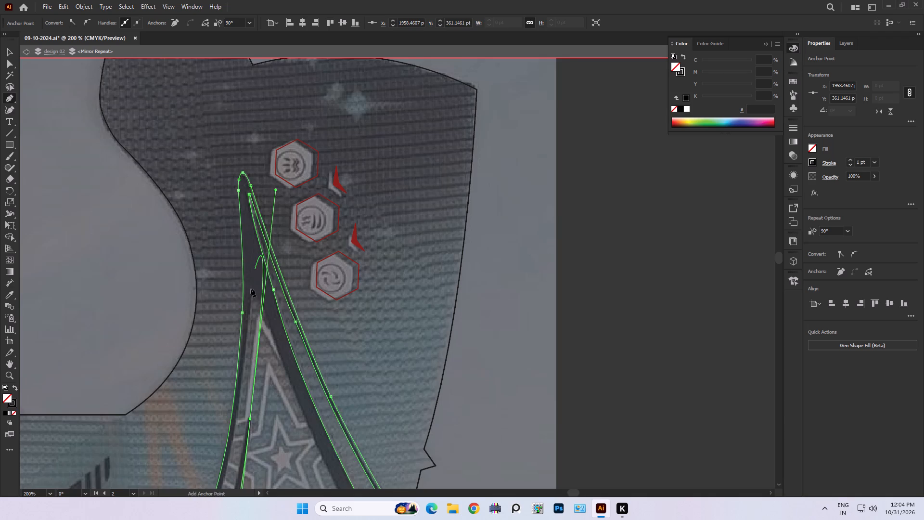
Undo the long curve up the hook and trace a shorter one from its lower edge to partway up its outer side.
{"action": "middle_click_drag", "start_coordinate": [248, 299], "coordinate": [265, 65]}
{"action": "key", "text": "ctrl+z"}
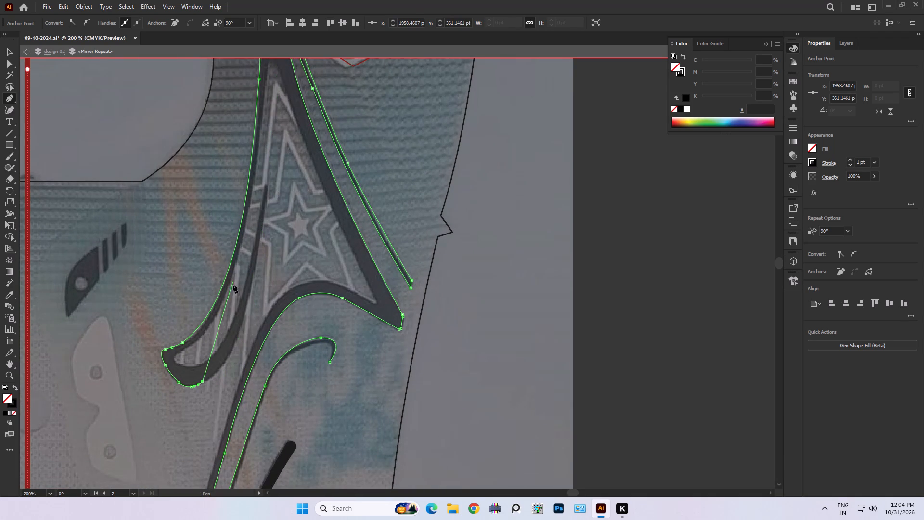
{"action": "scroll", "coordinate": [239, 338], "scroll_direction": "up", "scroll_amount": 2, "text": "alt"}
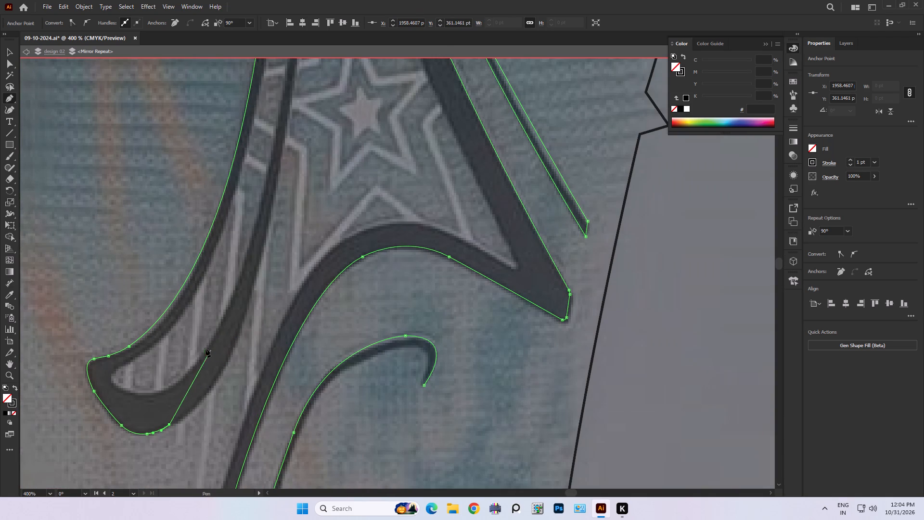
{"action": "left_click_drag", "start_coordinate": [241, 322], "coordinate": [267, 237]}
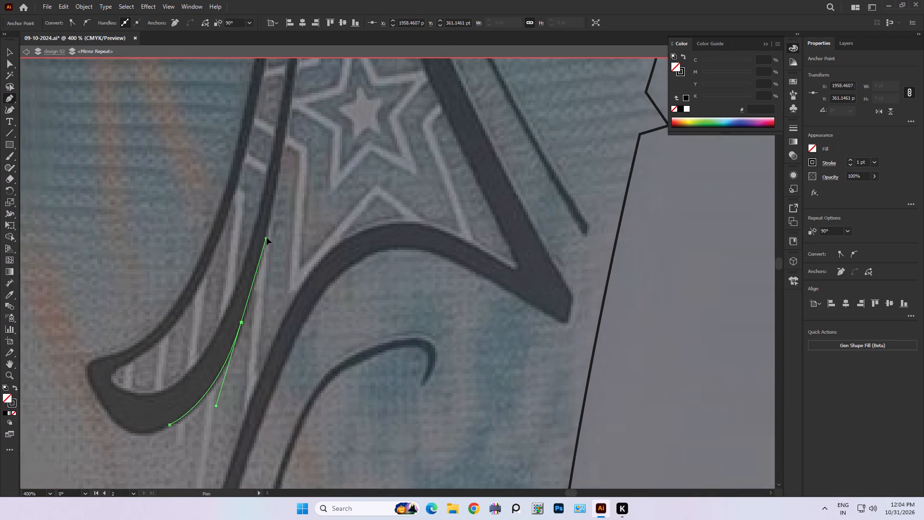
{"action": "left_click_drag", "start_coordinate": [267, 237], "coordinate": [266, 236]}
Smooth the anchor on the hook's lower outer edge with a corner radius of about 68.7 pt.
{"action": "key", "text": "a"}
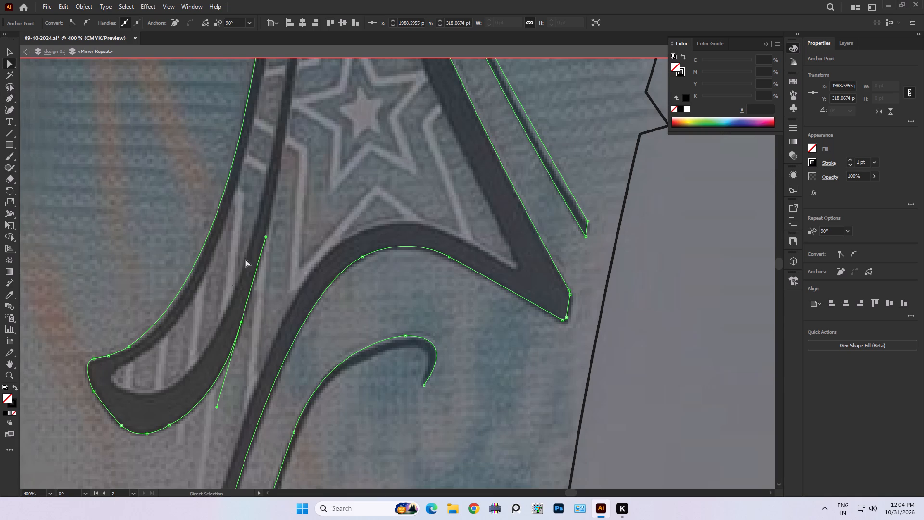
{"action": "left_click", "coordinate": [169, 426]}
{"action": "double_click", "coordinate": [169, 426]}
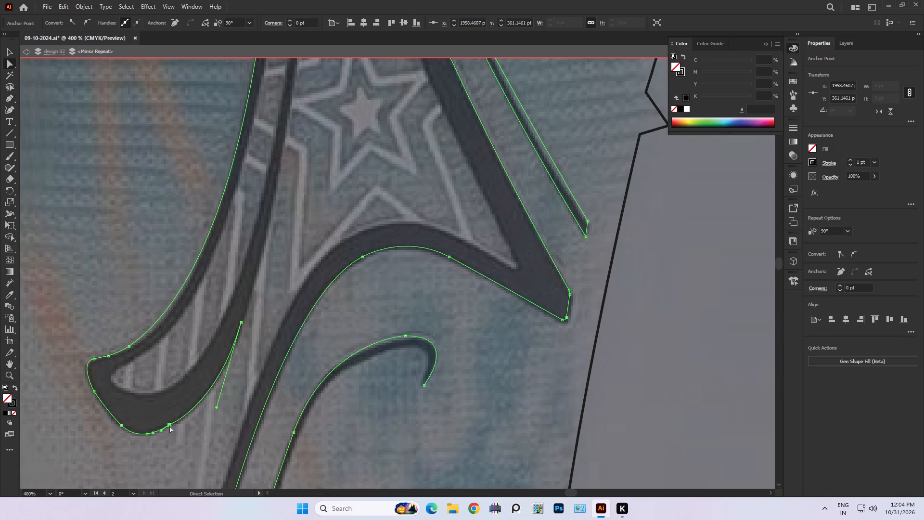
{"action": "left_click_drag", "start_coordinate": [175, 435], "coordinate": [243, 518]}
{"action": "left_click_drag", "start_coordinate": [243, 518], "coordinate": [322, 496]}
{"action": "scroll", "coordinate": [184, 383], "scroll_direction": "up", "scroll_amount": 1}
{"action": "middle_click_drag", "start_coordinate": [183, 382], "coordinate": [155, 179]}
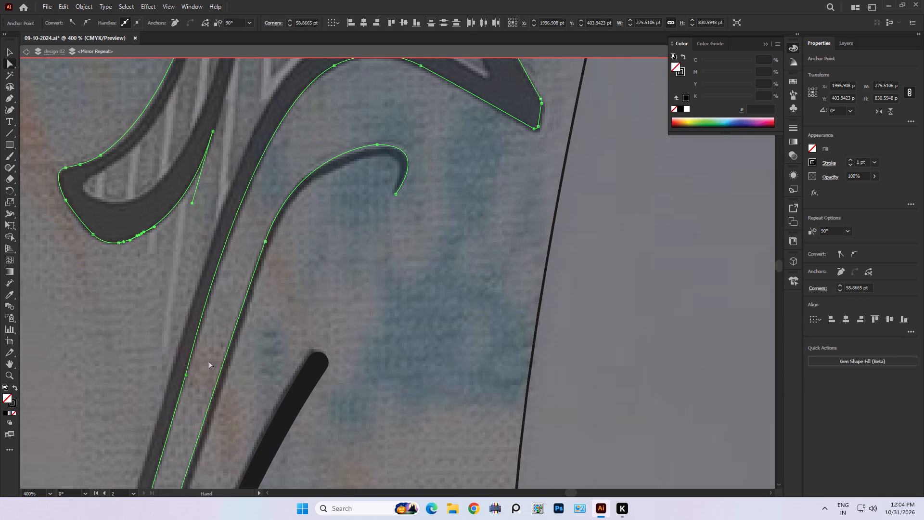
{"action": "left_click_drag", "start_coordinate": [210, 355], "coordinate": [576, 517]}
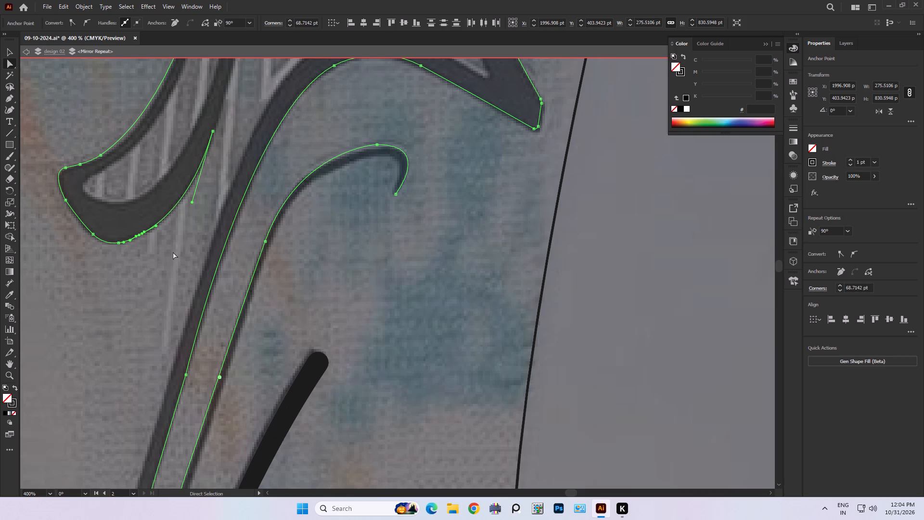
{"action": "left_click", "coordinate": [173, 252]}
{"action": "left_click", "coordinate": [138, 238]}
{"action": "left_click", "coordinate": [138, 235]}
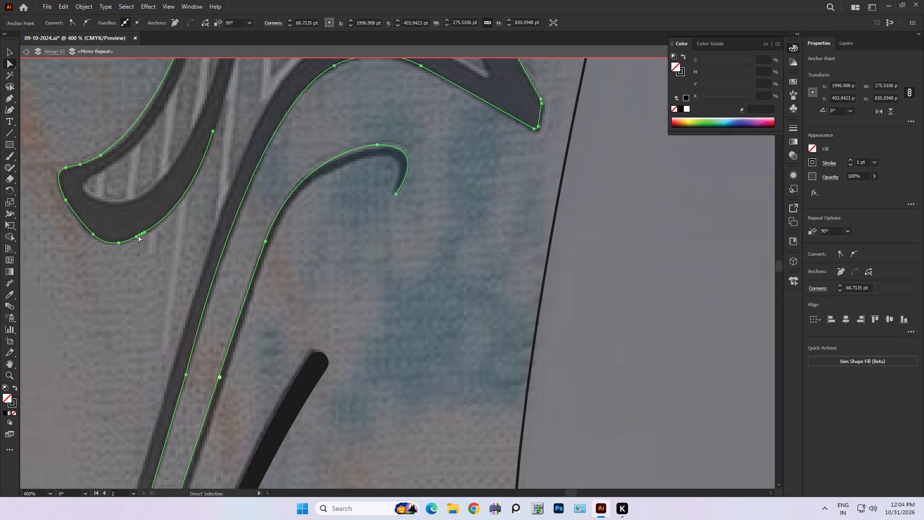
Resume the open outline and curve it up the hook's star-facing edge to its upper tip, ending in a corner anchor.
{"action": "middle_click_drag", "start_coordinate": [188, 163], "coordinate": [187, 315]}
{"action": "key", "text": "p"}
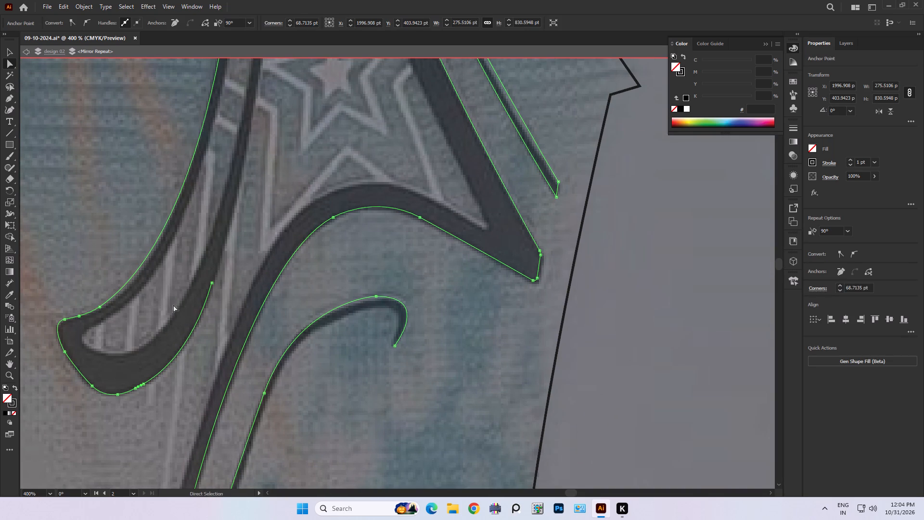
{"action": "left_click", "coordinate": [213, 283]}
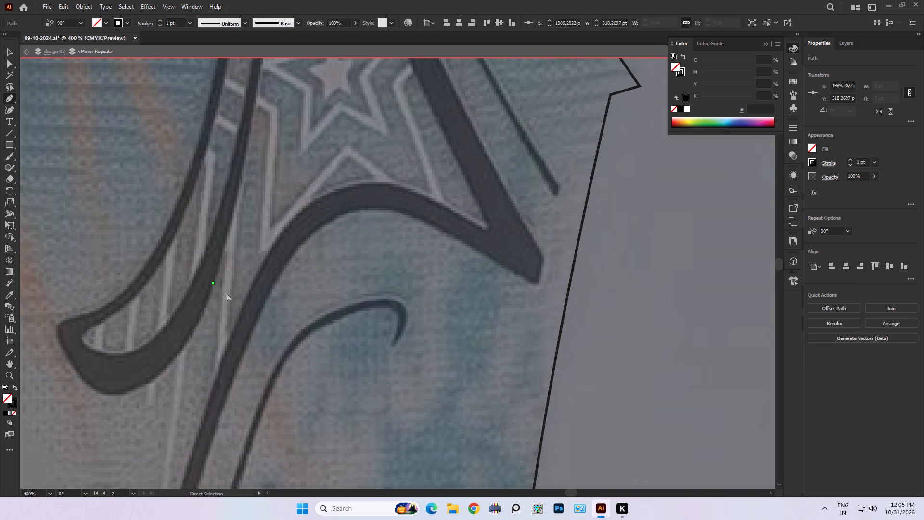
{"action": "key", "text": "ctrl+z"}
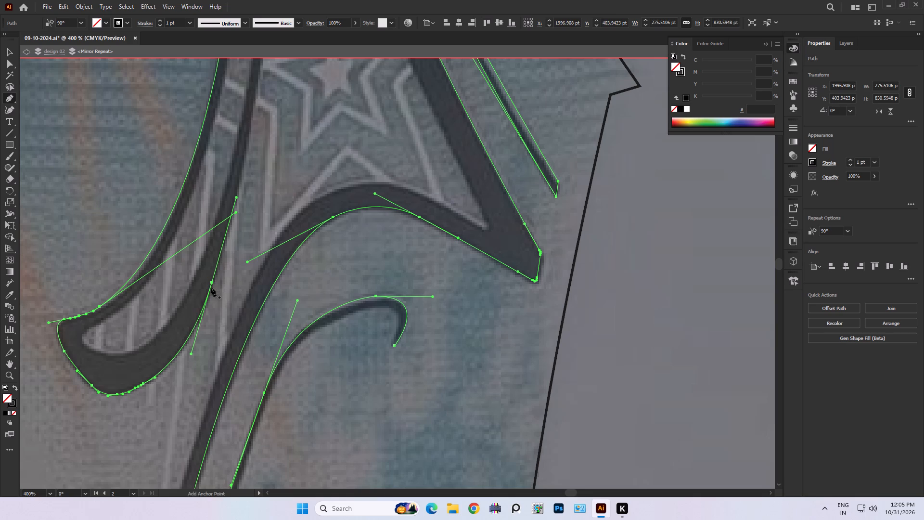
{"action": "left_click", "coordinate": [212, 283]}
{"action": "middle_click_drag", "start_coordinate": [234, 184], "coordinate": [216, 358]}
{"action": "left_click_drag", "start_coordinate": [251, 164], "coordinate": [237, 117]}
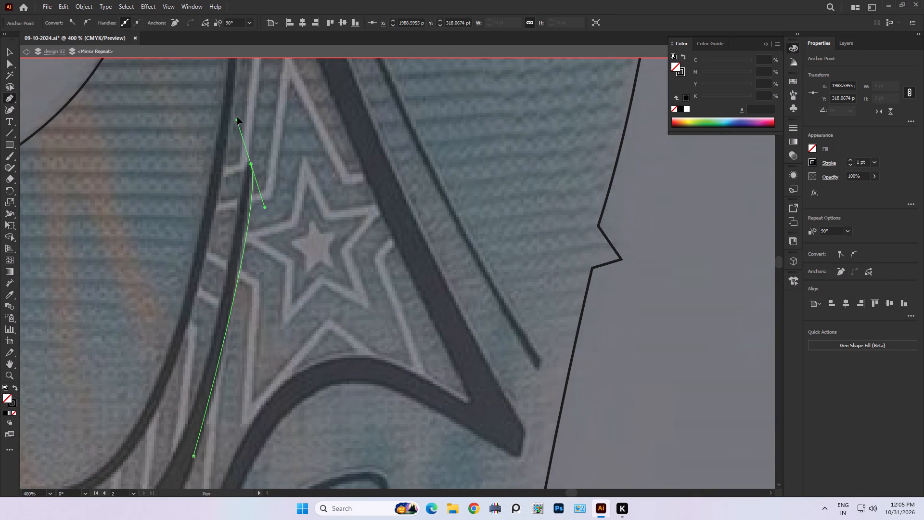
{"action": "left_click_drag", "start_coordinate": [237, 117], "coordinate": [245, 79]}
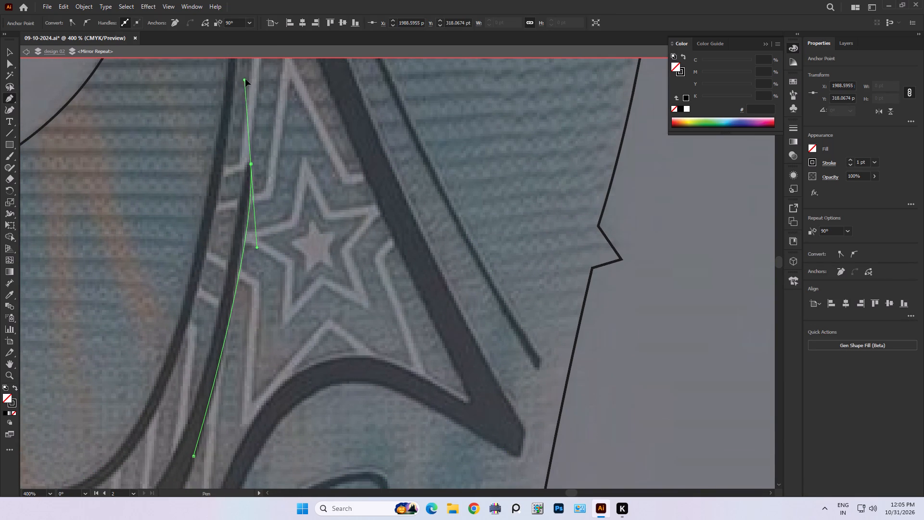
{"action": "left_click_drag", "start_coordinate": [245, 79], "coordinate": [259, 80]}
{"action": "left_click", "coordinate": [251, 218], "text": "alt"}
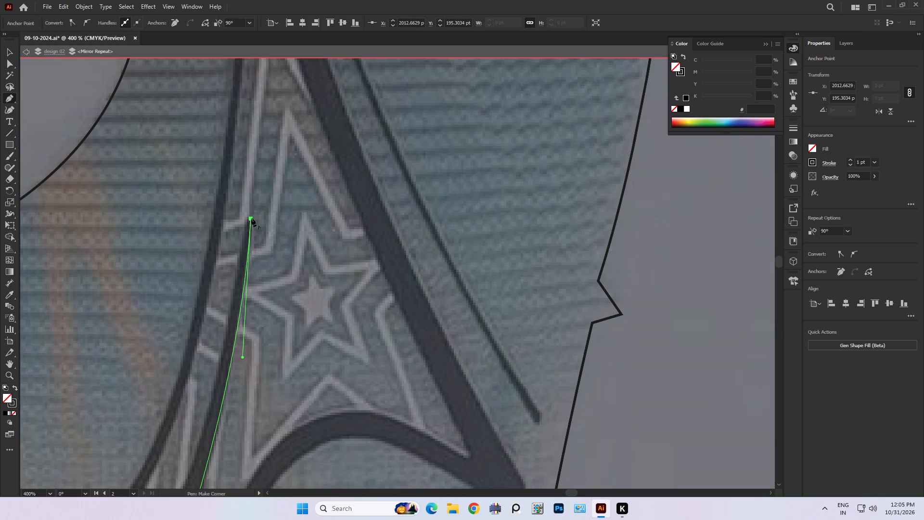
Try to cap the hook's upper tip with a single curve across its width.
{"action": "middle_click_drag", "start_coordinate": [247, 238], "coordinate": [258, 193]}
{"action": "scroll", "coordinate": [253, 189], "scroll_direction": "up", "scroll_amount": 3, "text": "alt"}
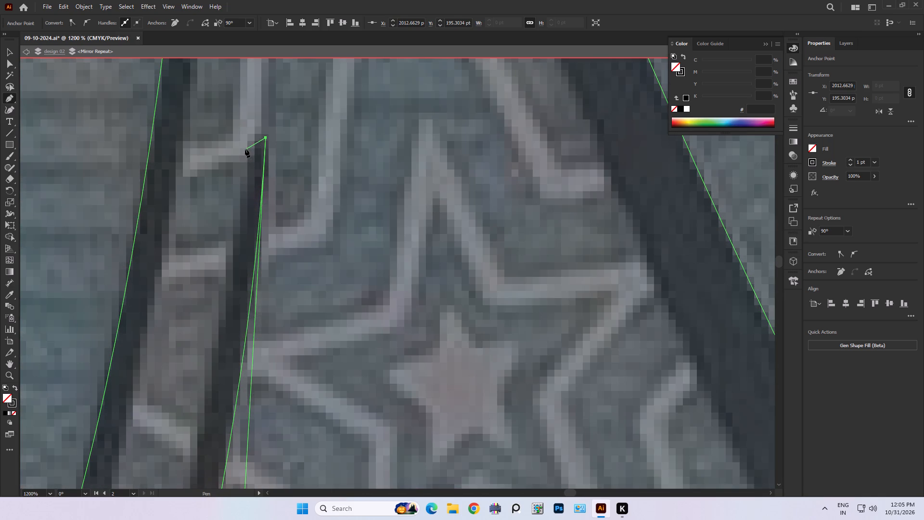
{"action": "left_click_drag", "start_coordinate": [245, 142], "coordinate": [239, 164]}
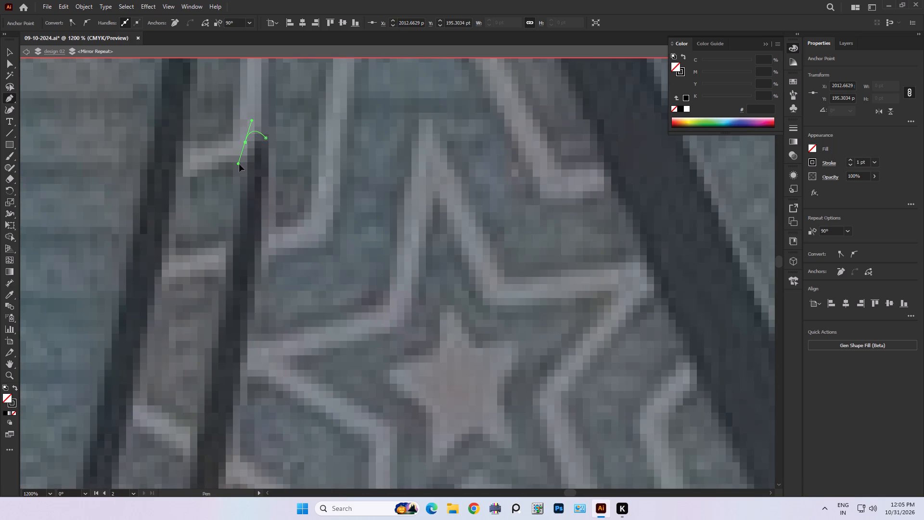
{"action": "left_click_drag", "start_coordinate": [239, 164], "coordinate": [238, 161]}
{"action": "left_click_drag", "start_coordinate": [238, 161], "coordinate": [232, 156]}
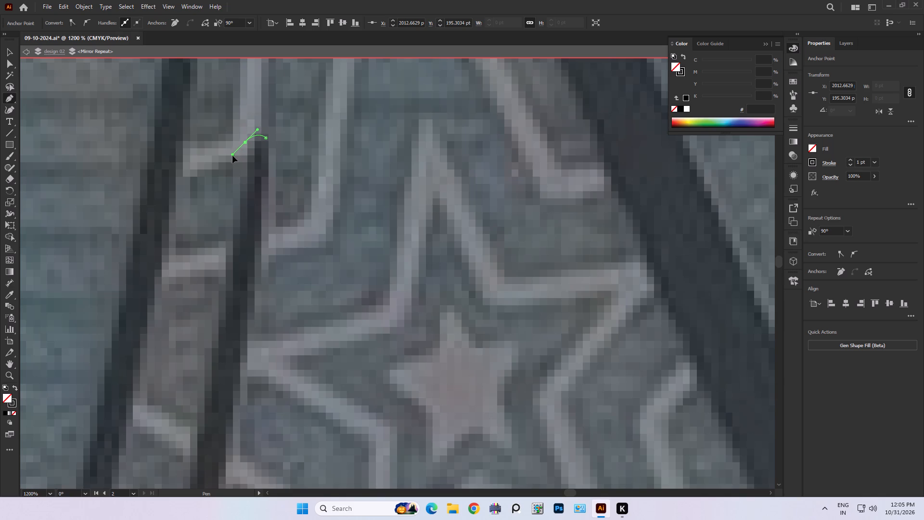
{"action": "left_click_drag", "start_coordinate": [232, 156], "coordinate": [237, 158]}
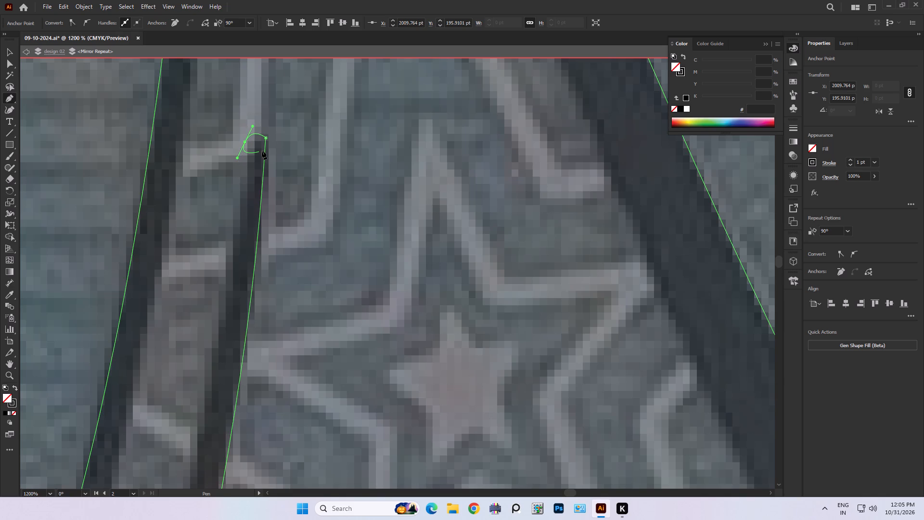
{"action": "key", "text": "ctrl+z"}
Cap the hook's upper tip with two short curves, over the top and down onto its inner side.
{"action": "left_click_drag", "start_coordinate": [256, 132], "coordinate": [247, 132]}
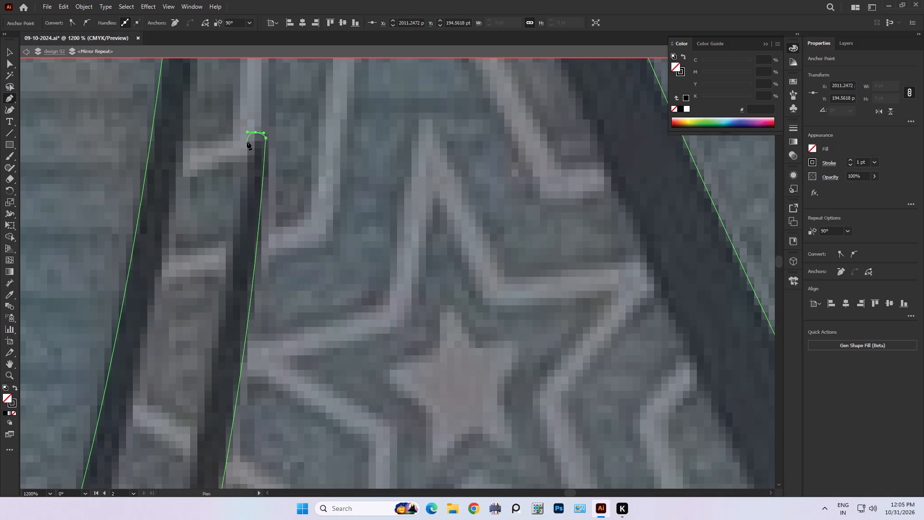
{"action": "left_click_drag", "start_coordinate": [245, 145], "coordinate": [244, 149]}
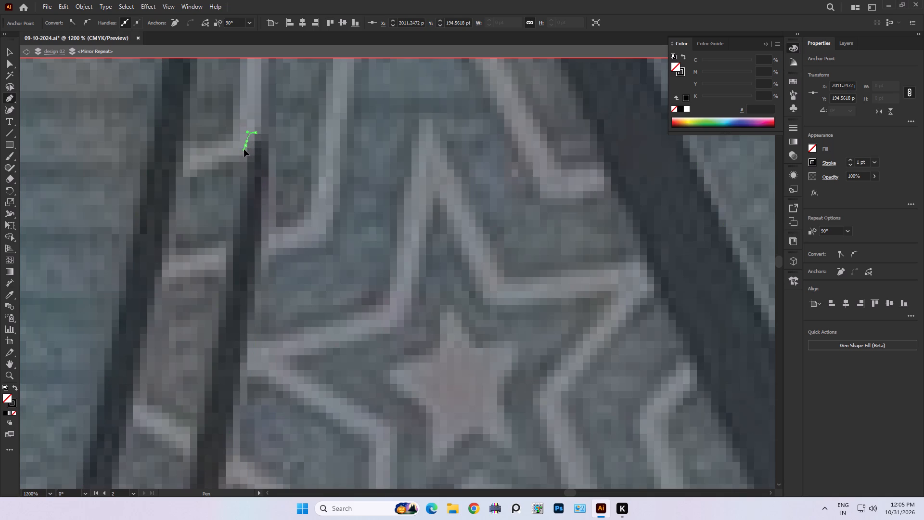
{"action": "left_click_drag", "start_coordinate": [244, 149], "coordinate": [245, 152]}
Trace the hook's inner edge down from the tip to the bottom of its hollow, leaving a corner anchor there.
{"action": "middle_click_drag", "start_coordinate": [242, 189], "coordinate": [236, 102]}
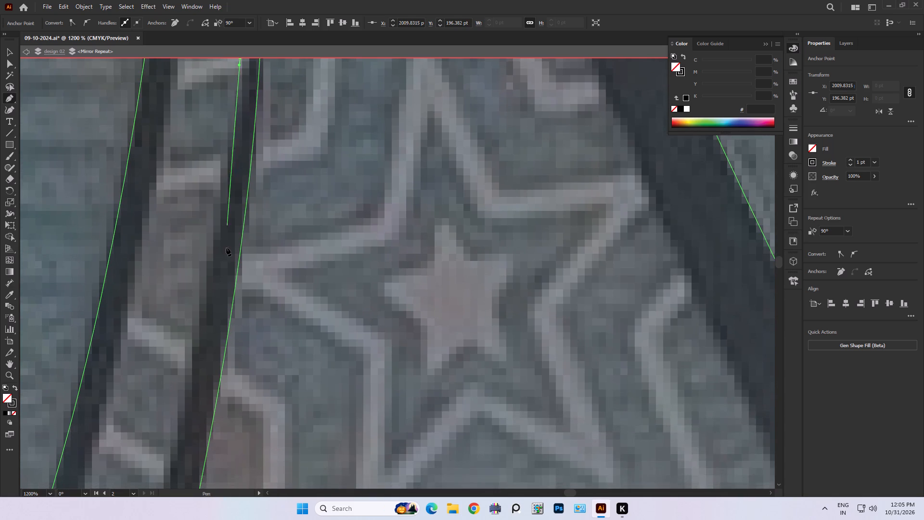
{"action": "middle_click_drag", "start_coordinate": [226, 265], "coordinate": [233, 180]}
{"action": "scroll", "coordinate": [231, 195], "scroll_direction": "down", "scroll_amount": 4, "text": "alt"}
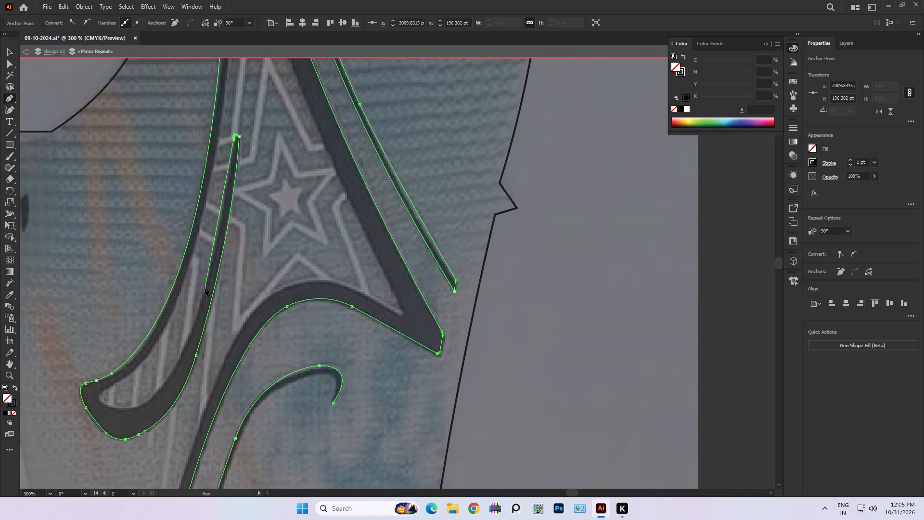
{"action": "left_click_drag", "start_coordinate": [205, 288], "coordinate": [198, 306]}
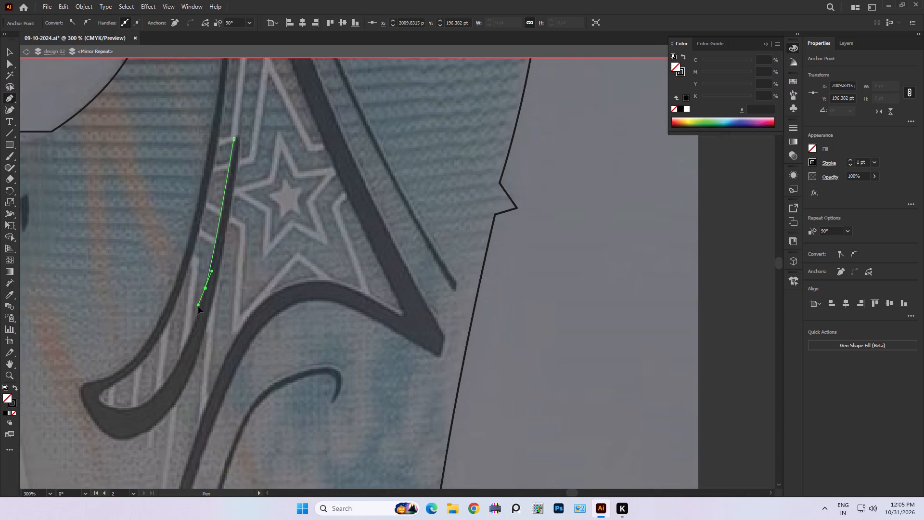
{"action": "left_click_drag", "start_coordinate": [198, 306], "coordinate": [193, 324]}
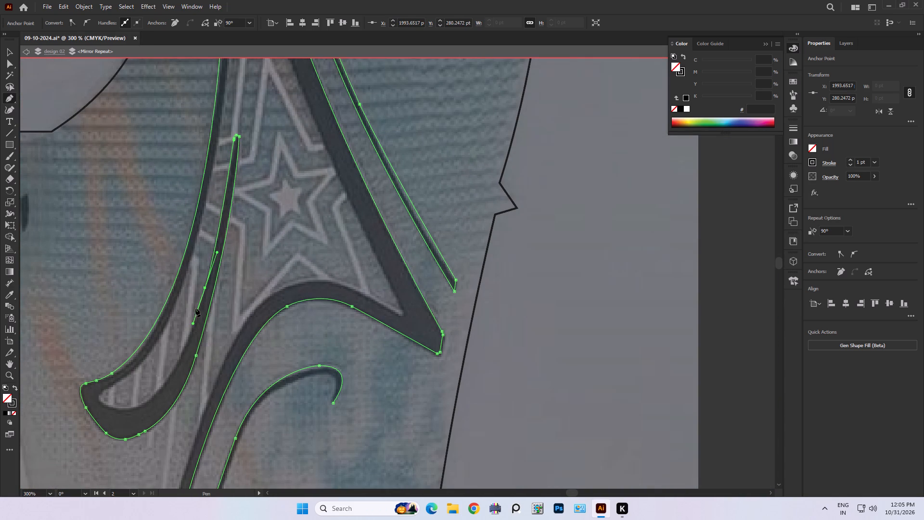
{"action": "left_click_drag", "start_coordinate": [116, 408], "coordinate": [61, 408]}
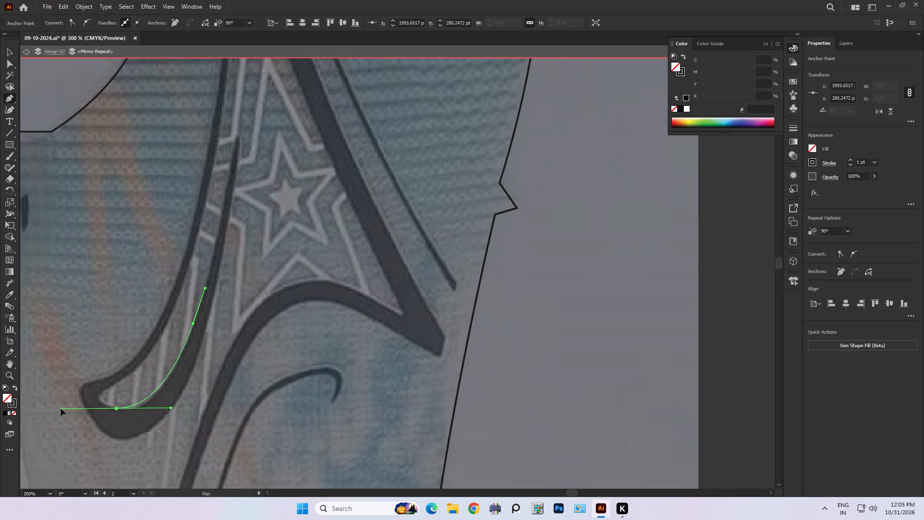
{"action": "left_click_drag", "start_coordinate": [61, 408], "coordinate": [62, 403]}
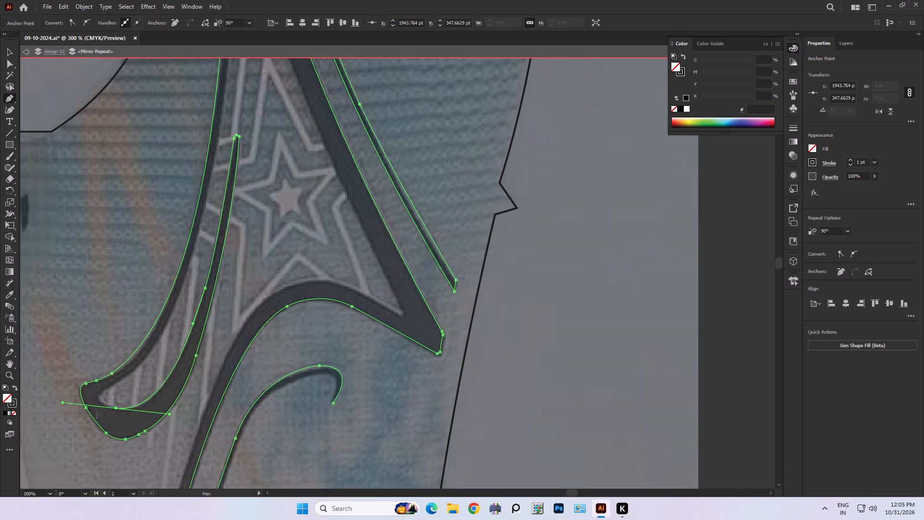
{"action": "scroll", "coordinate": [116, 406], "scroll_direction": "up", "scroll_amount": 3, "text": "alt"}
{"action": "left_click", "coordinate": [114, 404], "text": "alt"}
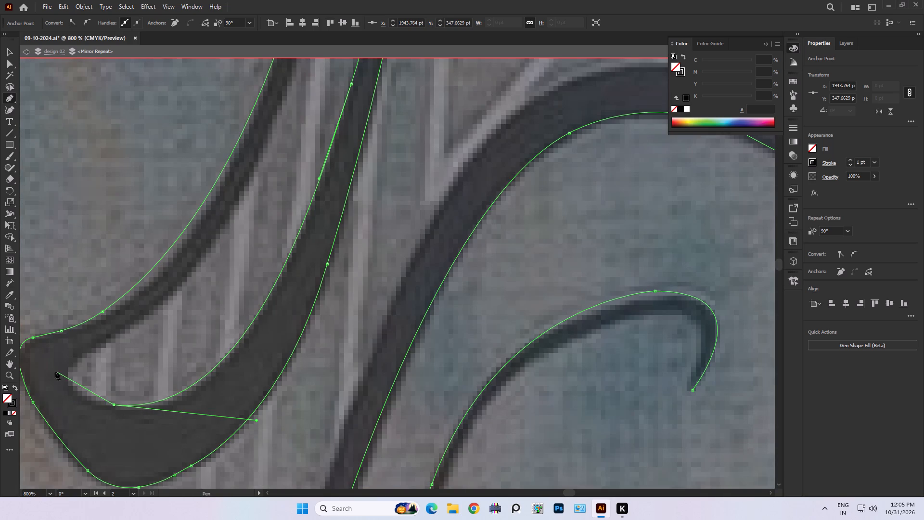
Trace around the narrow end of the hook's hollow and onto the underside of the thin upper stripe.
{"action": "left_click_drag", "start_coordinate": [66, 371], "coordinate": [64, 342]}
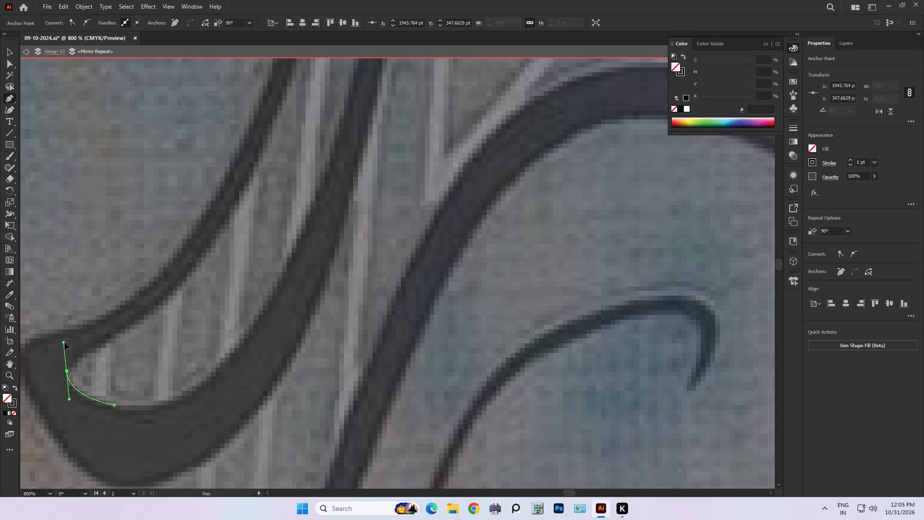
{"action": "left_click_drag", "start_coordinate": [64, 342], "coordinate": [67, 341]}
{"action": "left_click", "coordinate": [66, 368], "text": "alt"}
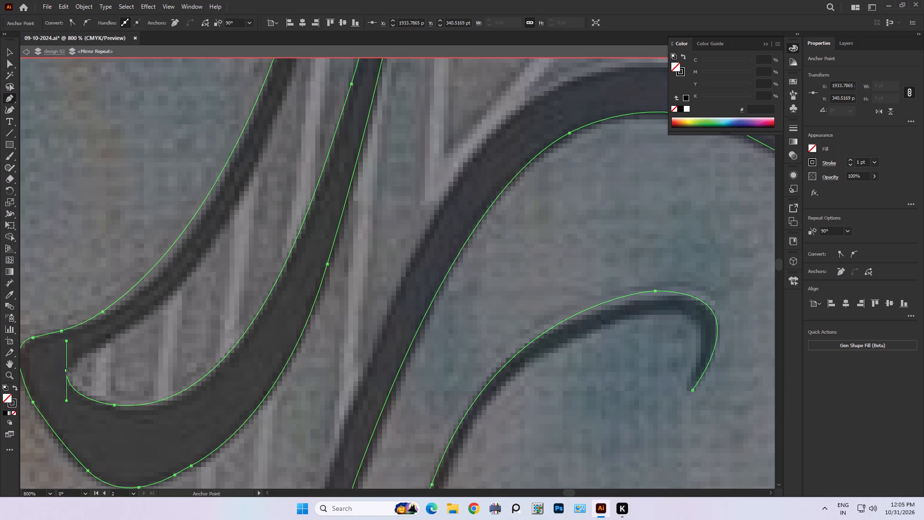
{"action": "left_click", "coordinate": [67, 370], "text": "alt"}
{"action": "left_click_drag", "start_coordinate": [96, 350], "coordinate": [128, 334]}
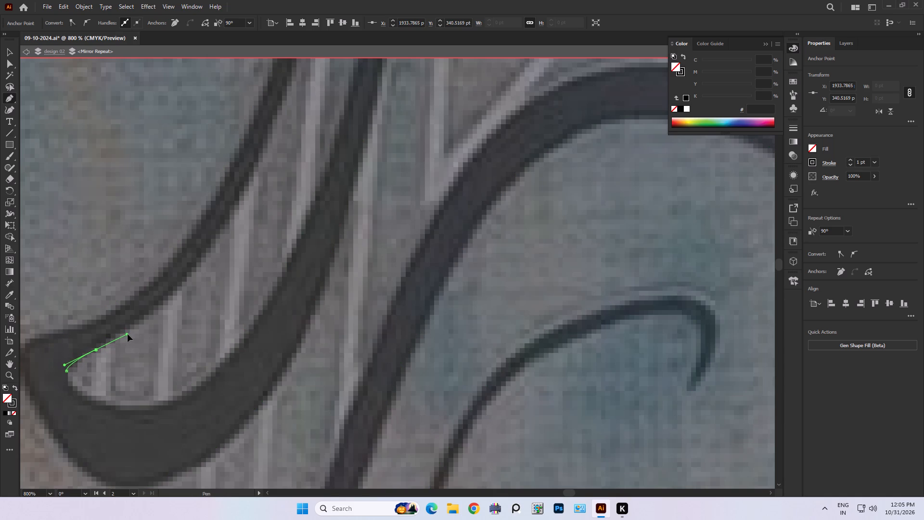
{"action": "left_click_drag", "start_coordinate": [128, 334], "coordinate": [130, 336]}
{"action": "left_click_drag", "start_coordinate": [130, 336], "coordinate": [127, 338]}
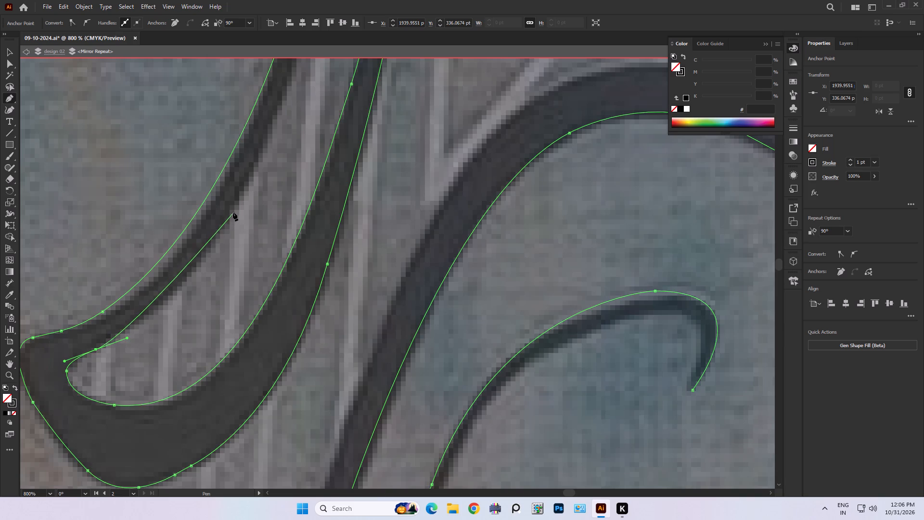
Trace the inner edge of the thin upper stripe upward with two long curved segments, reaching the star's upper area.
{"action": "left_click_drag", "start_coordinate": [234, 207], "coordinate": [271, 131]}
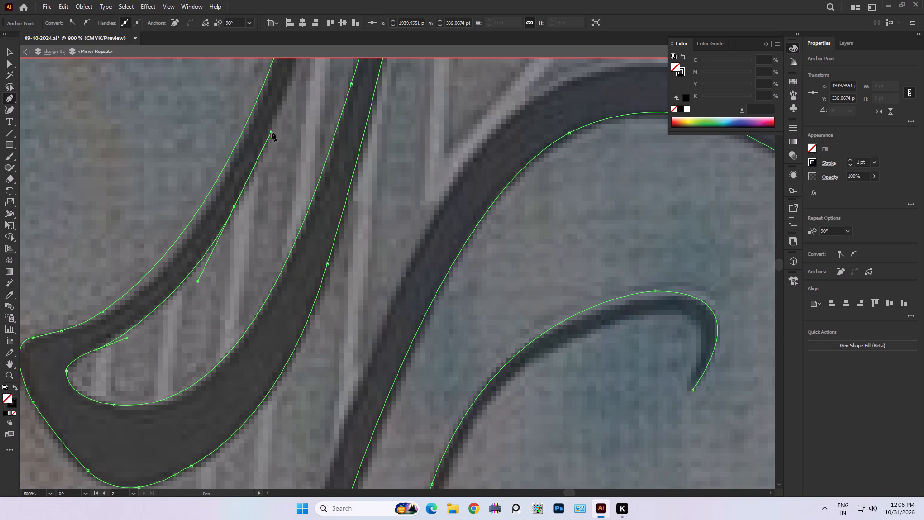
{"action": "middle_click_drag", "start_coordinate": [271, 135], "coordinate": [184, 416]}
{"action": "scroll", "coordinate": [282, 250], "scroll_direction": "down", "scroll_amount": 1, "text": "alt"}
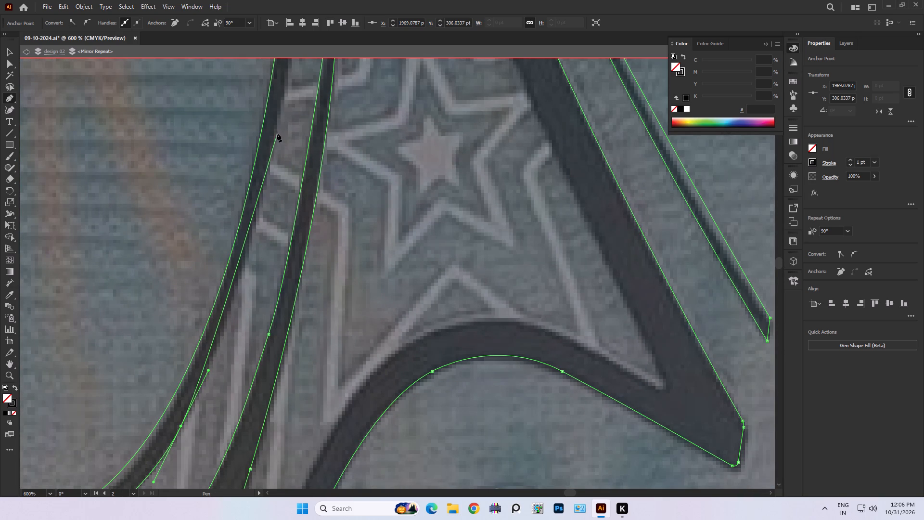
{"action": "left_click_drag", "start_coordinate": [275, 131], "coordinate": [284, 68]}
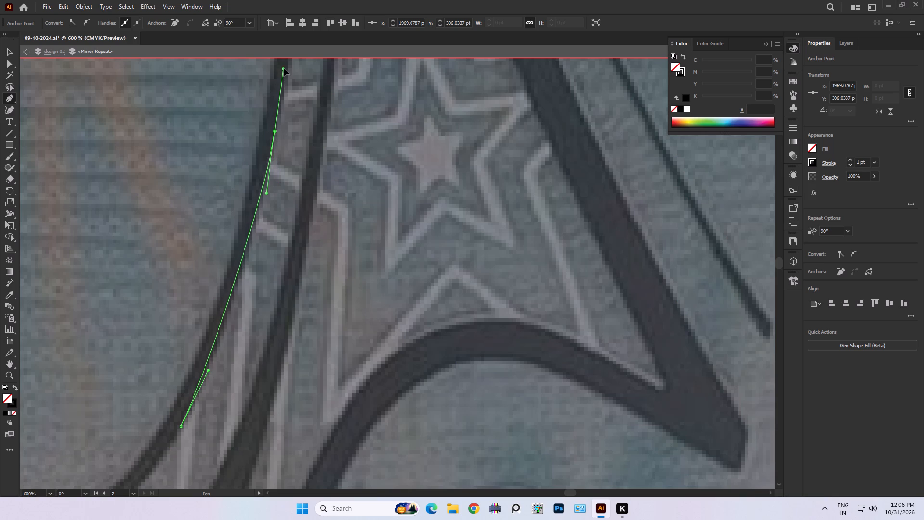
{"action": "left_click_drag", "start_coordinate": [284, 68], "coordinate": [284, 55]}
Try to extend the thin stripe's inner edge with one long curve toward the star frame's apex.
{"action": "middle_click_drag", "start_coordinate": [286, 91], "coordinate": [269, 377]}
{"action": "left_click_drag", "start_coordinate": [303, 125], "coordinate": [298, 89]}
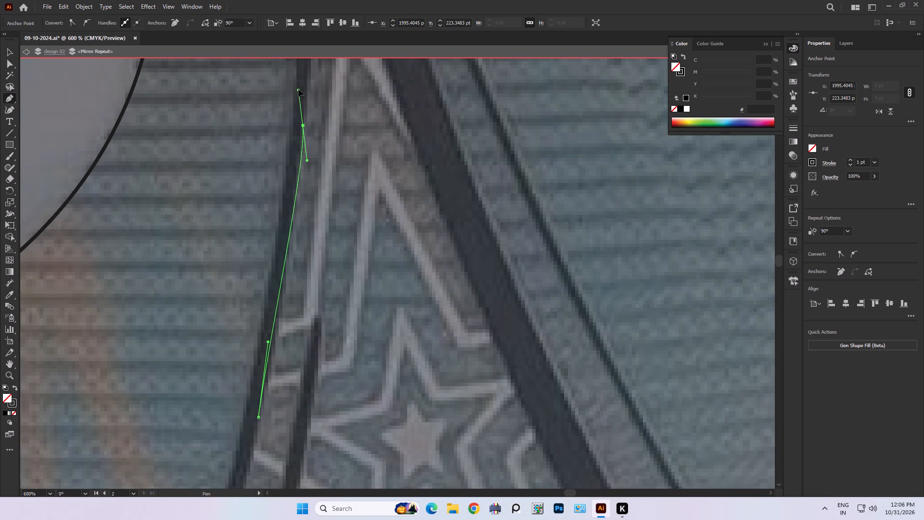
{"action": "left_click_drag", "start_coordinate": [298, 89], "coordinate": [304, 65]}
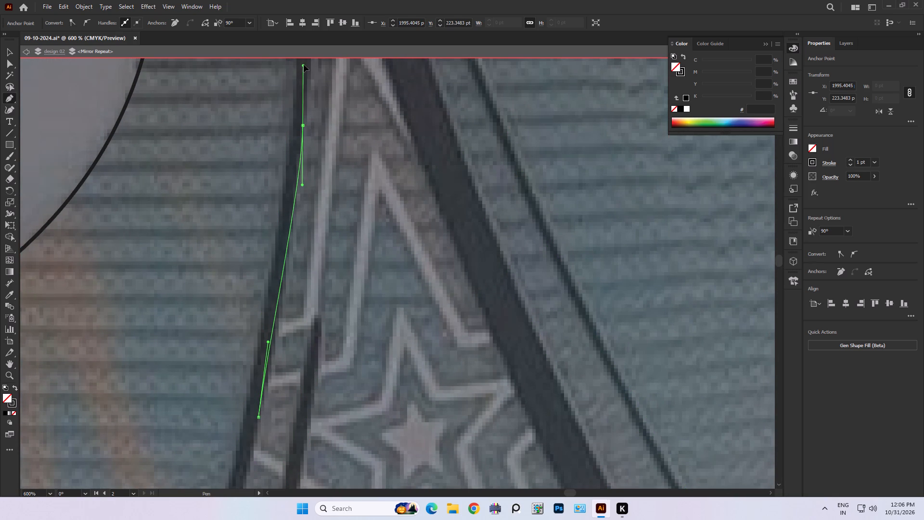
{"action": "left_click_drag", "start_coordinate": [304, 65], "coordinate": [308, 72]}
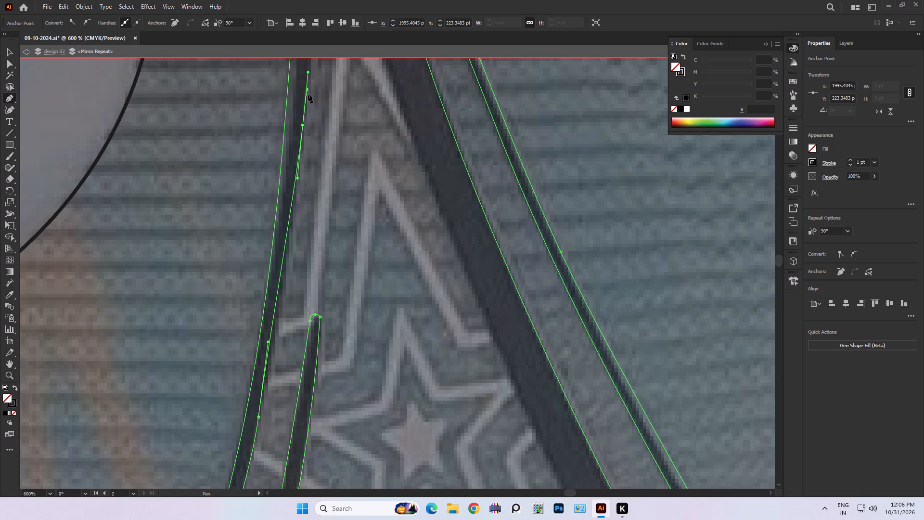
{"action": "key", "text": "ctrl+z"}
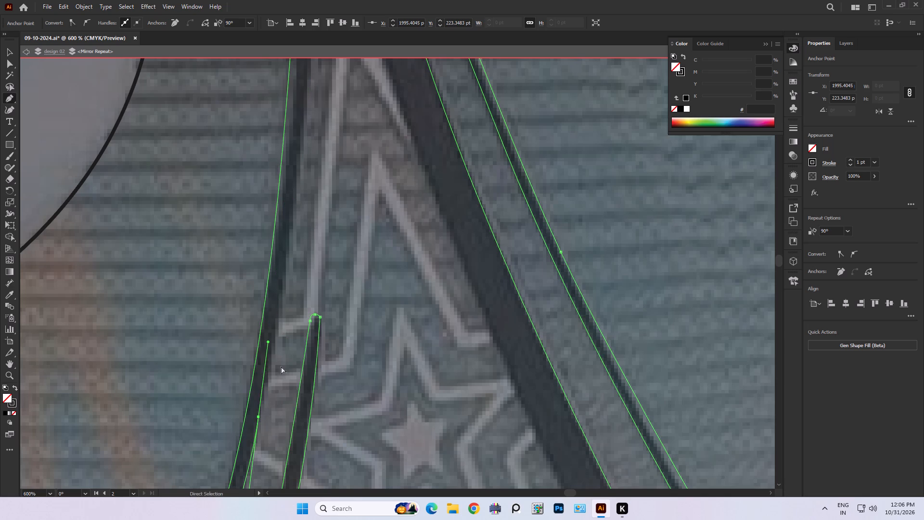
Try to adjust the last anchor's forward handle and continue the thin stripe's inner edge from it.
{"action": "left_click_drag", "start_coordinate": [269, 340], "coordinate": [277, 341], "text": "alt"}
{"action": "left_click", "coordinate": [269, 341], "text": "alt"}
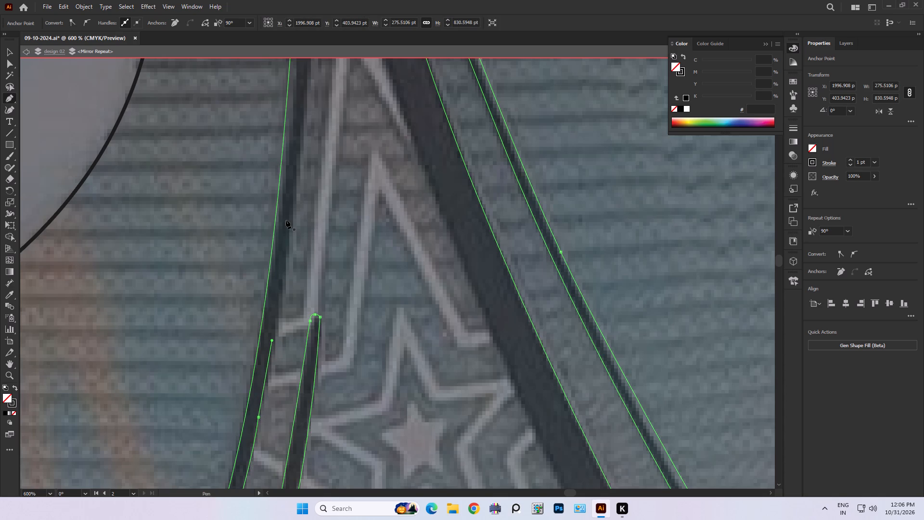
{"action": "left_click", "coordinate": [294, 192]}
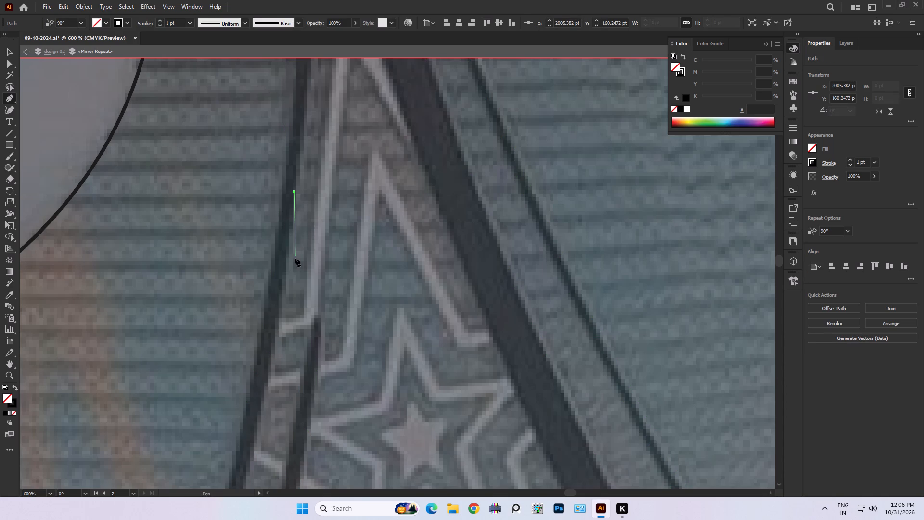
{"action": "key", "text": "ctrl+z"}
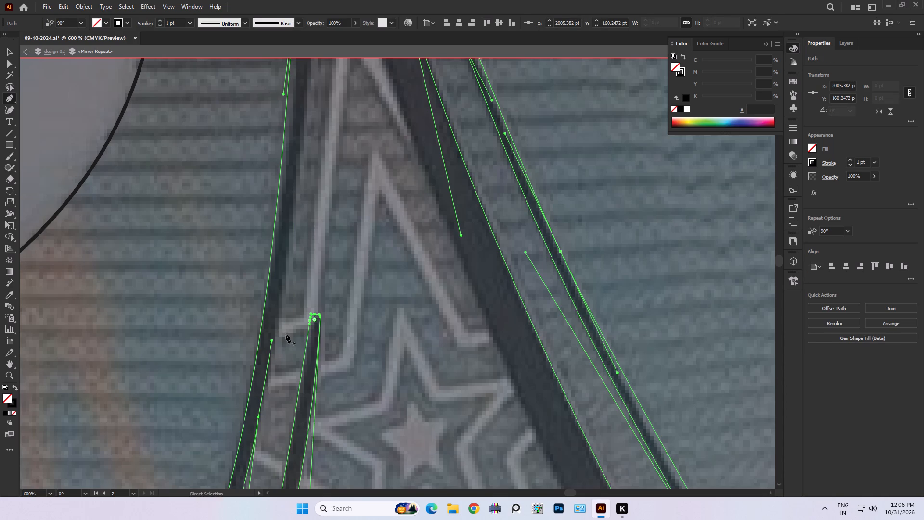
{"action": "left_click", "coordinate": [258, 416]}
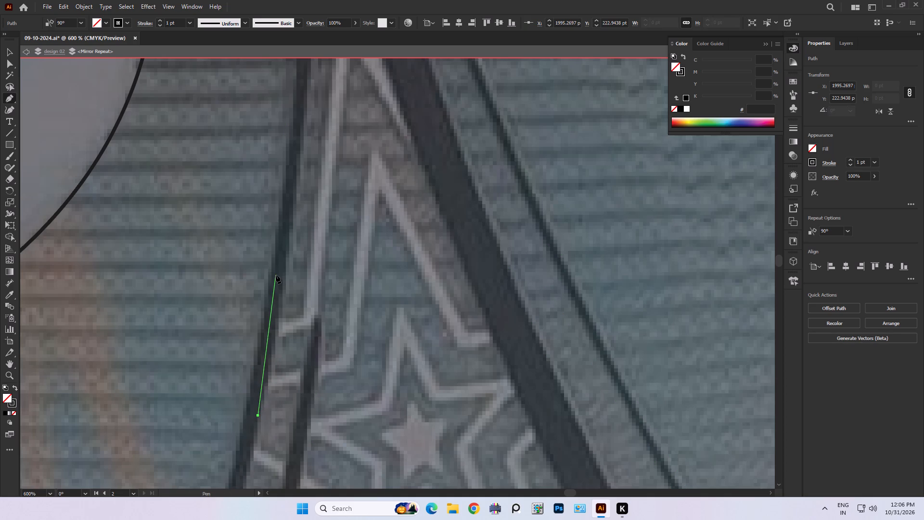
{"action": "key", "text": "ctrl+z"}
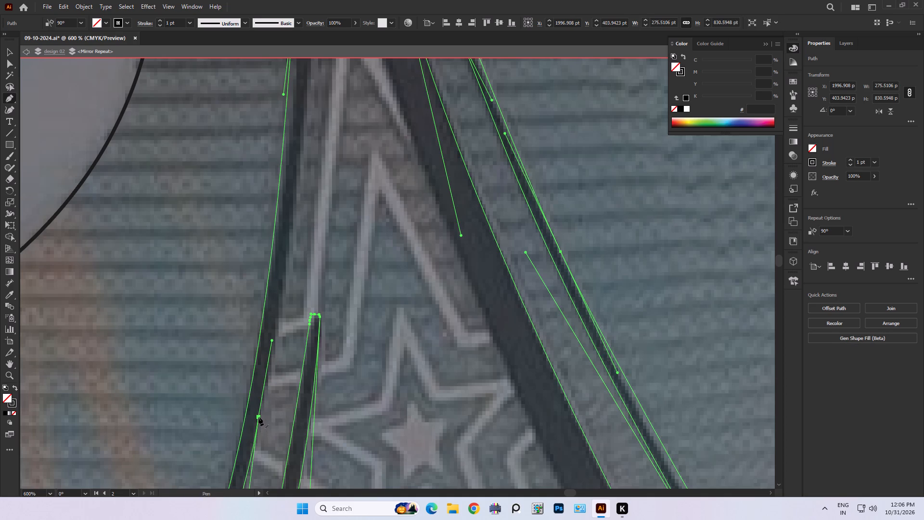
Retract the last anchor's forward handle and trace the thin stripe's inner edge up to just below the star frame's inner apex.
{"action": "left_click", "coordinate": [258, 416]}
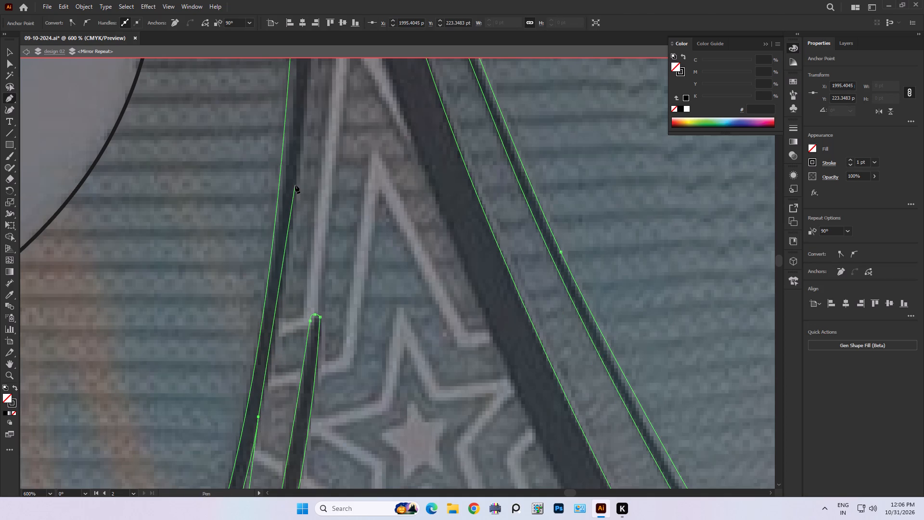
{"action": "left_click_drag", "start_coordinate": [295, 184], "coordinate": [299, 122]}
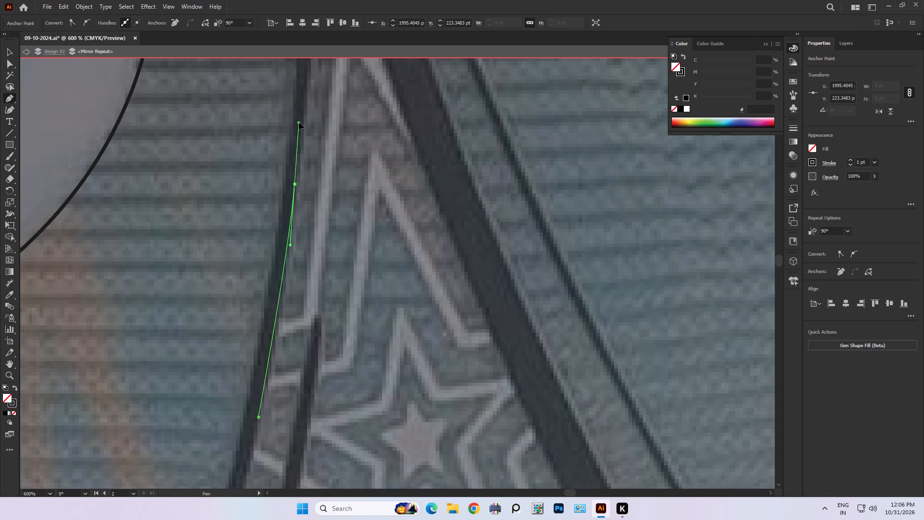
{"action": "left_click_drag", "start_coordinate": [299, 122], "coordinate": [302, 126]}
{"action": "middle_click_drag", "start_coordinate": [305, 194], "coordinate": [288, 377]}
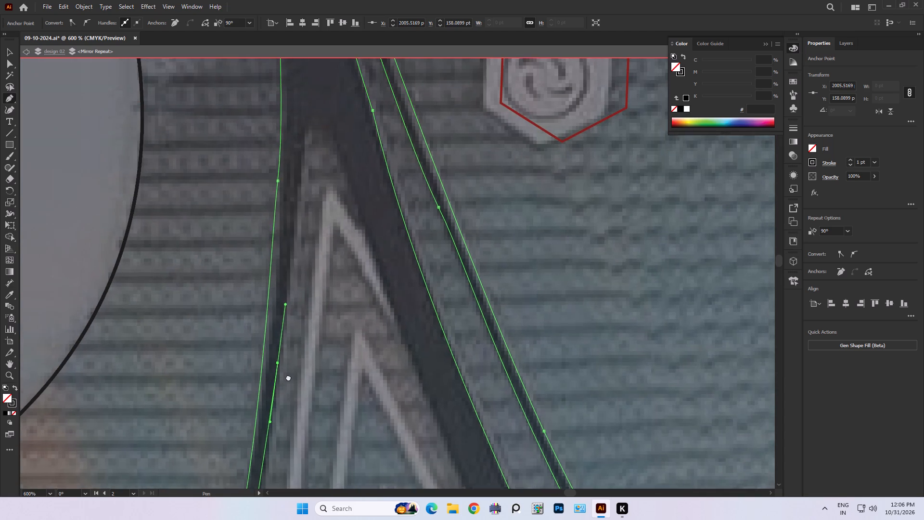
{"action": "middle_click_drag", "start_coordinate": [288, 377], "coordinate": [288, 374]}
{"action": "scroll", "coordinate": [301, 154], "scroll_direction": "down", "scroll_amount": 2, "text": "alt"}
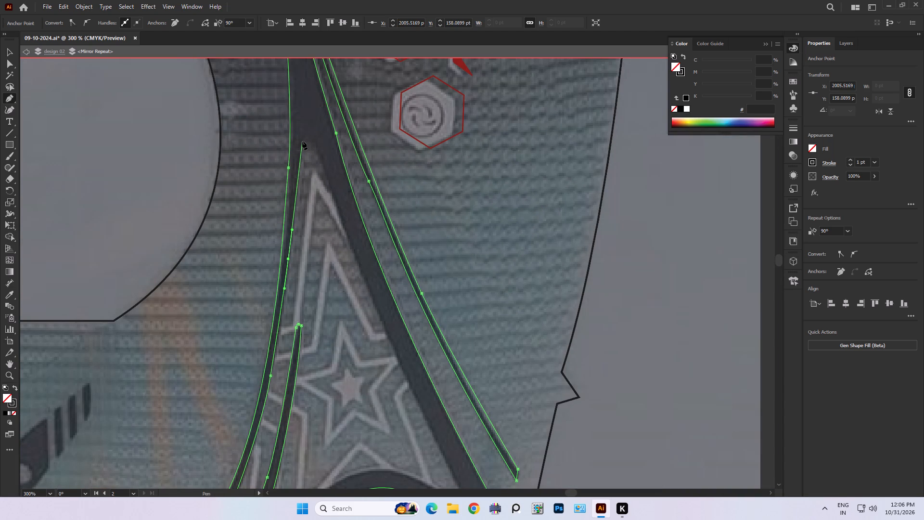
{"action": "left_click", "coordinate": [302, 141]}
Round the star frame's inner apex with two short curves, ending at the start of the wide diagonal stripe.
{"action": "scroll", "coordinate": [317, 136], "scroll_direction": "up", "scroll_amount": 3, "text": "alt"}
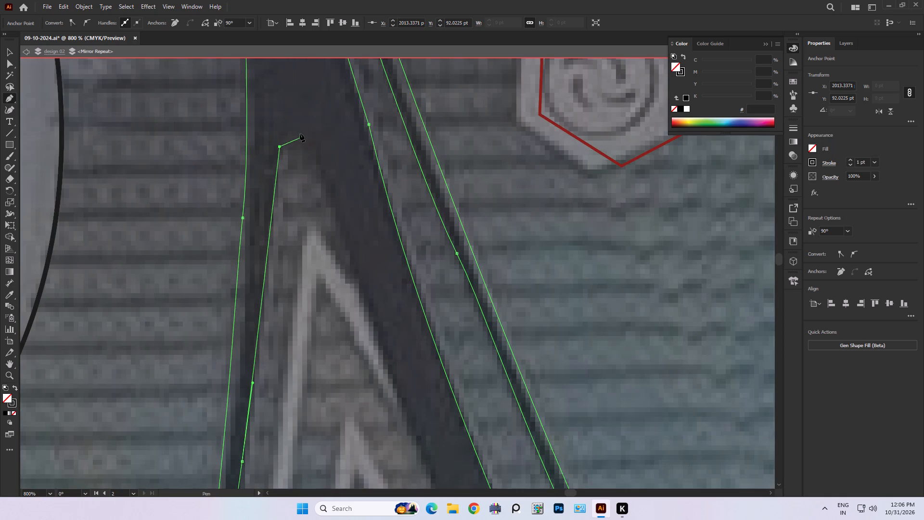
{"action": "left_click_drag", "start_coordinate": [293, 127], "coordinate": [309, 123]}
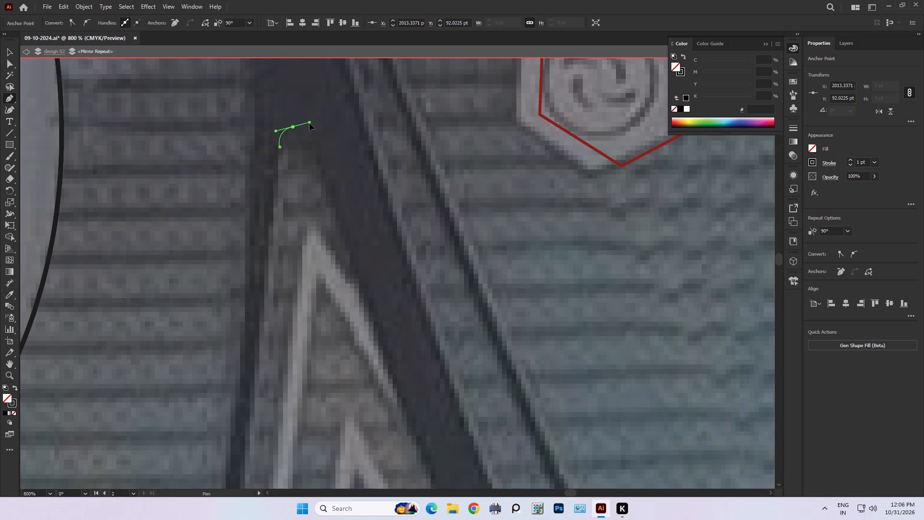
{"action": "left_click_drag", "start_coordinate": [309, 123], "coordinate": [307, 123]}
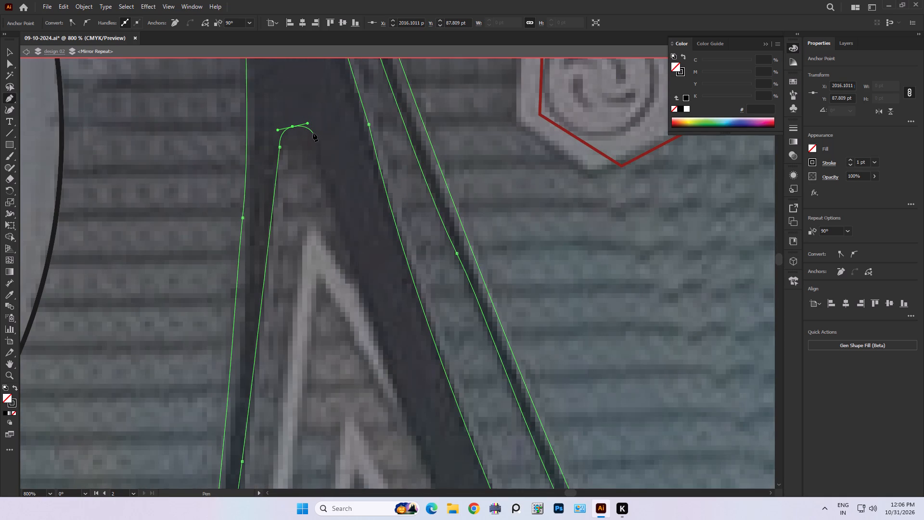
{"action": "left_click", "coordinate": [313, 133]}
Trace the wide diagonal stripe's inner edge from the apex down to just above the frame's pointed inner corner.
{"action": "middle_click_drag", "start_coordinate": [334, 225], "coordinate": [277, 117]}
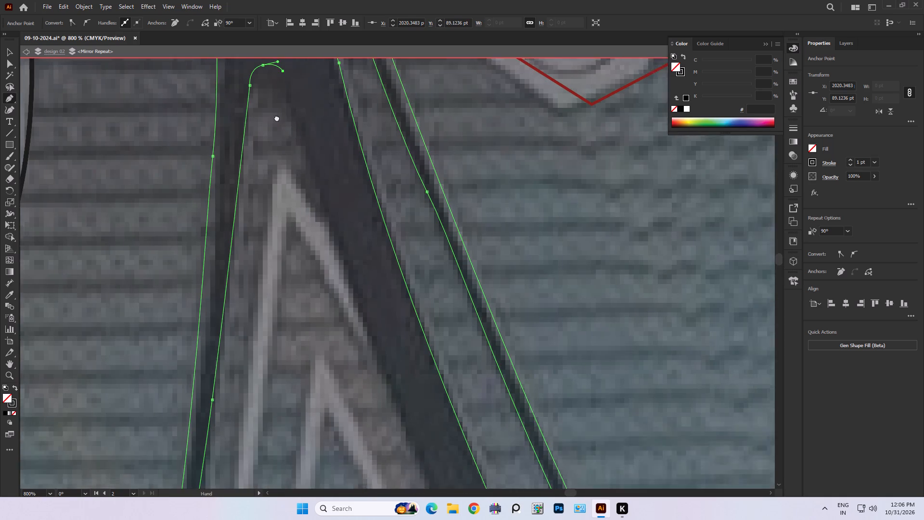
{"action": "middle_click_drag", "start_coordinate": [277, 117], "coordinate": [274, 114]}
{"action": "scroll", "coordinate": [329, 247], "scroll_direction": "down", "scroll_amount": 3}
{"action": "middle_click_drag", "start_coordinate": [307, 168], "coordinate": [342, 329]}
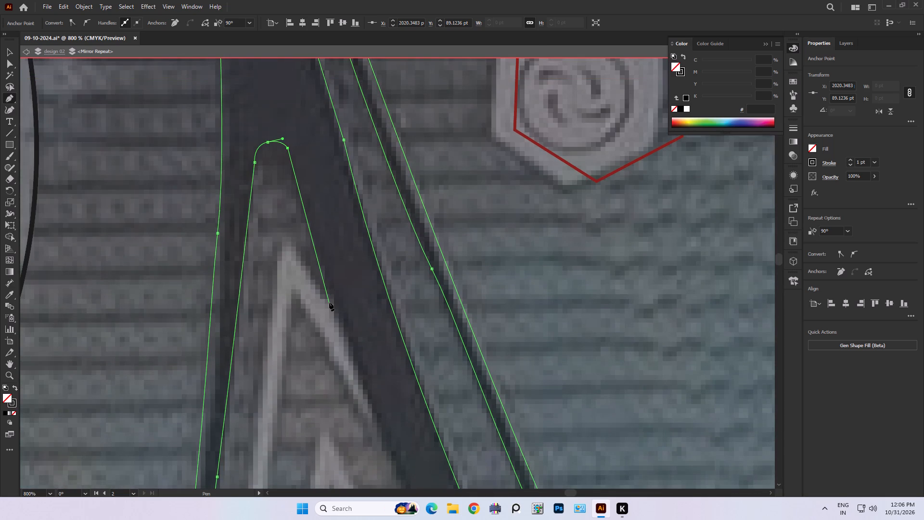
{"action": "left_click_drag", "start_coordinate": [332, 305], "coordinate": [338, 323]}
{"action": "middle_click_drag", "start_coordinate": [327, 314], "coordinate": [207, 104]}
{"action": "scroll", "coordinate": [247, 199], "scroll_direction": "down", "scroll_amount": 2, "text": "alt"}
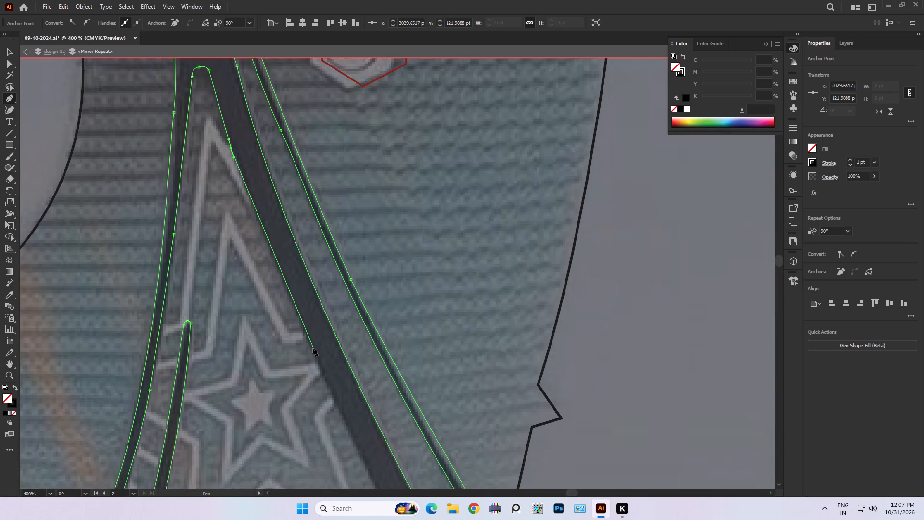
{"action": "left_click_drag", "start_coordinate": [318, 358], "coordinate": [329, 377]}
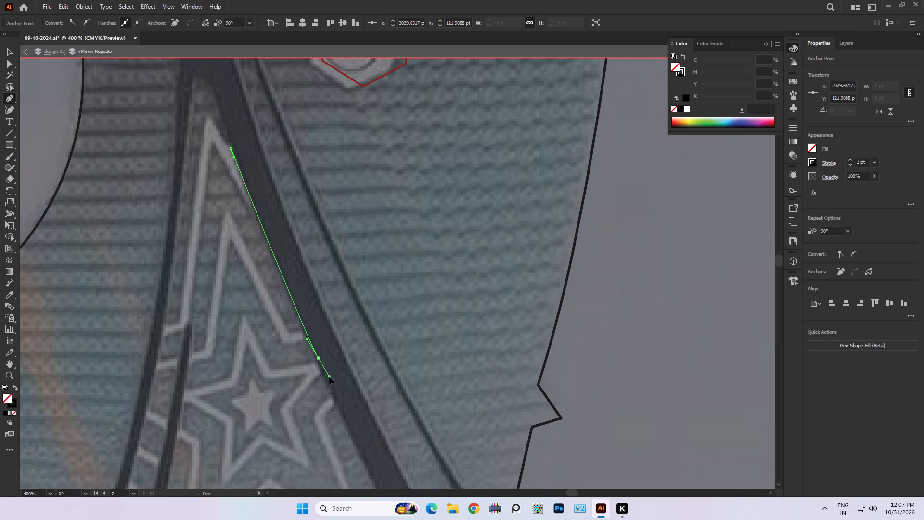
{"action": "left_click_drag", "start_coordinate": [329, 377], "coordinate": [333, 380]}
{"action": "middle_click_drag", "start_coordinate": [321, 370], "coordinate": [209, 163]}
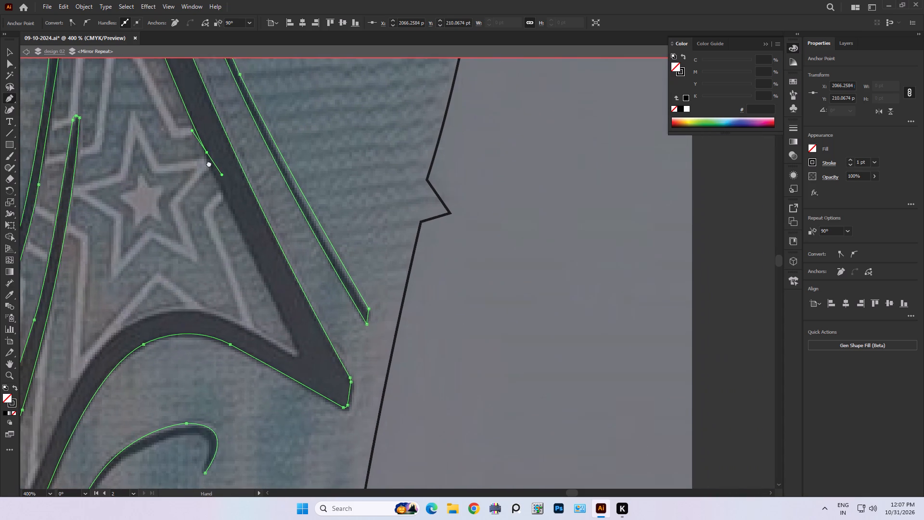
{"action": "middle_click_drag", "start_coordinate": [209, 163], "coordinate": [209, 164]}
{"action": "left_click_drag", "start_coordinate": [222, 173], "coordinate": [219, 178], "text": "alt"}
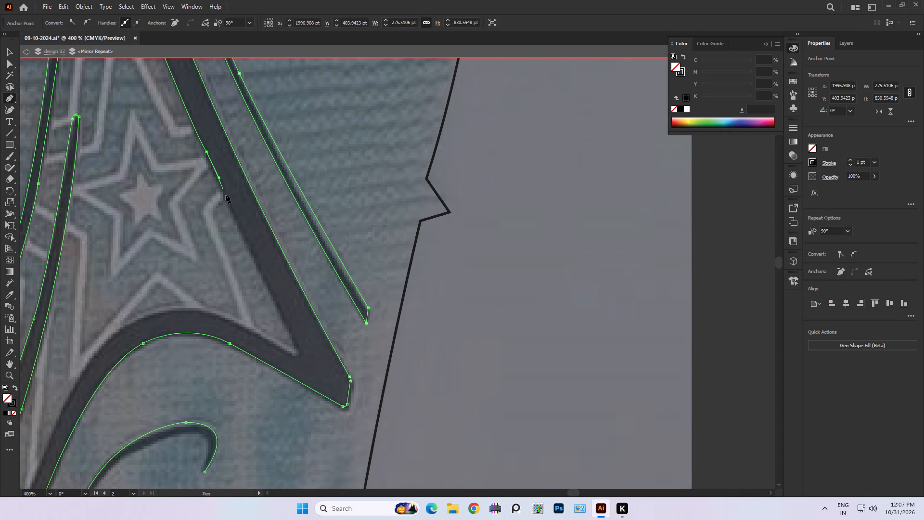
{"action": "left_click", "coordinate": [295, 344]}
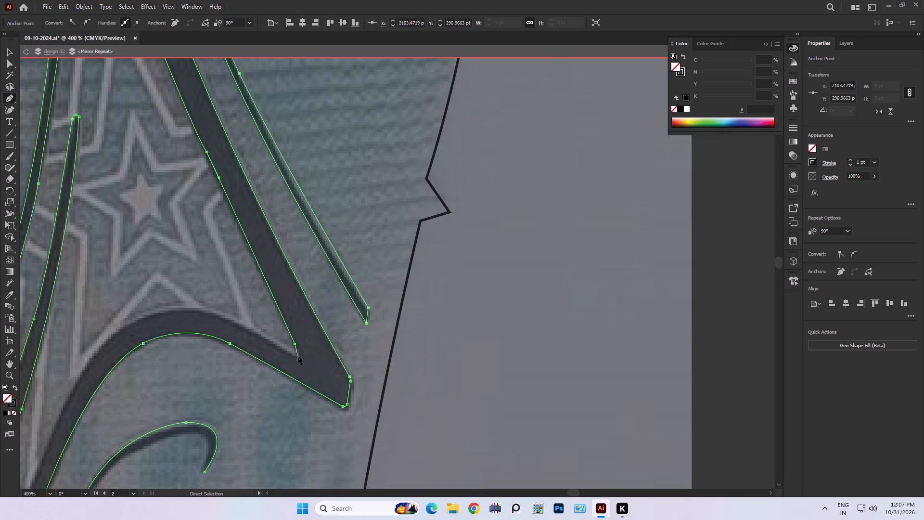
Outline the frame's pointed inner corner with short straight segments and round its point to about 2.34 pt.
{"action": "left_click", "coordinate": [297, 355]}
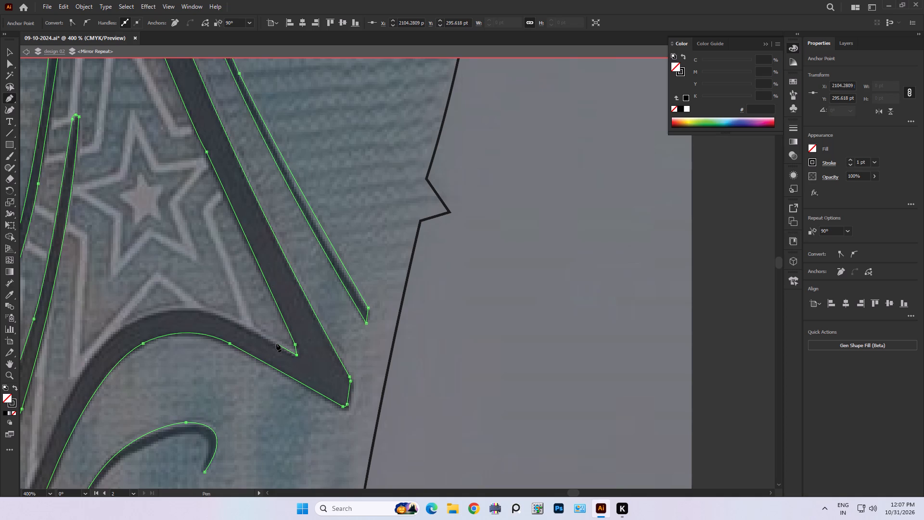
{"action": "left_click", "coordinate": [272, 342]}
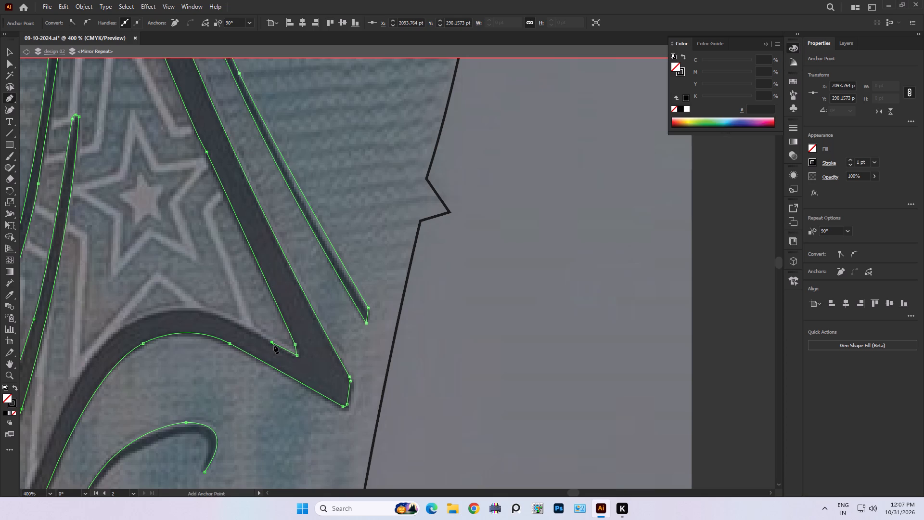
{"action": "key", "text": "a"}
{"action": "left_click", "coordinate": [297, 356]}
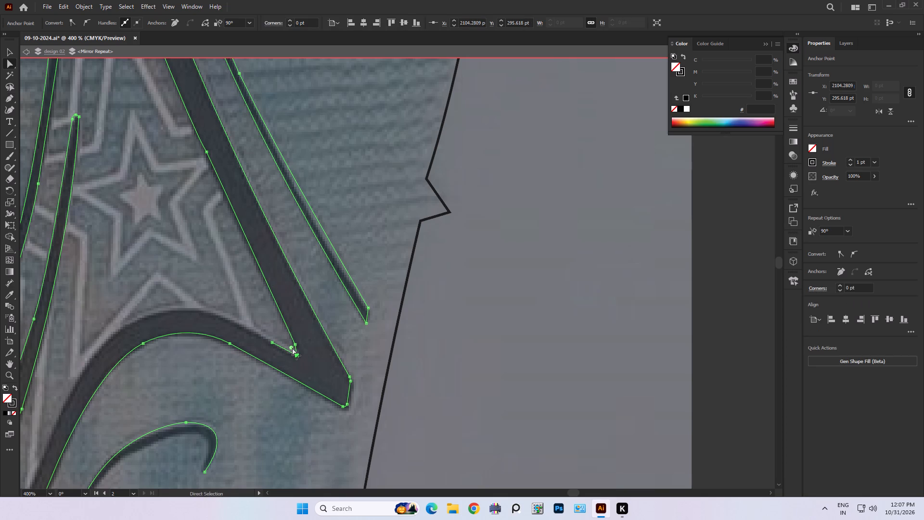
{"action": "left_click_drag", "start_coordinate": [292, 346], "coordinate": [222, 244]}
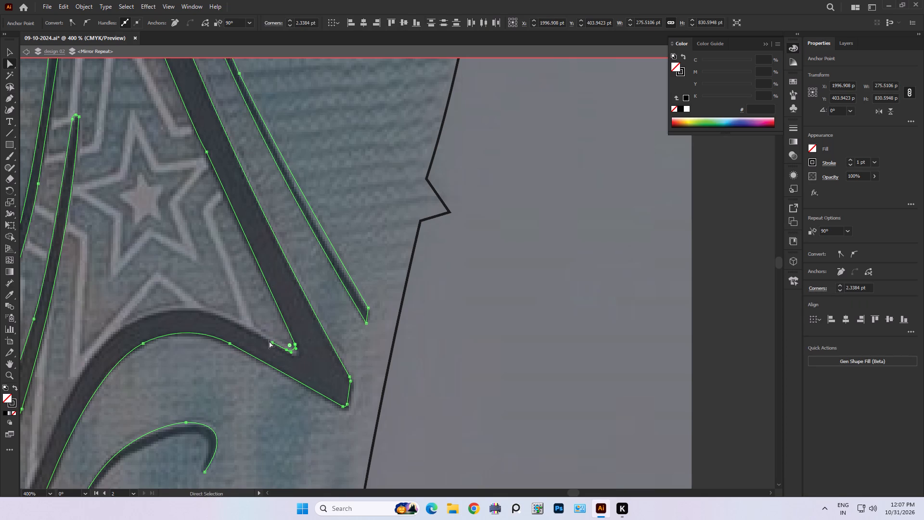
Resume the outline from its open end and trace the arch's upper edge over the crest and down its far side.
{"action": "key", "text": "p"}
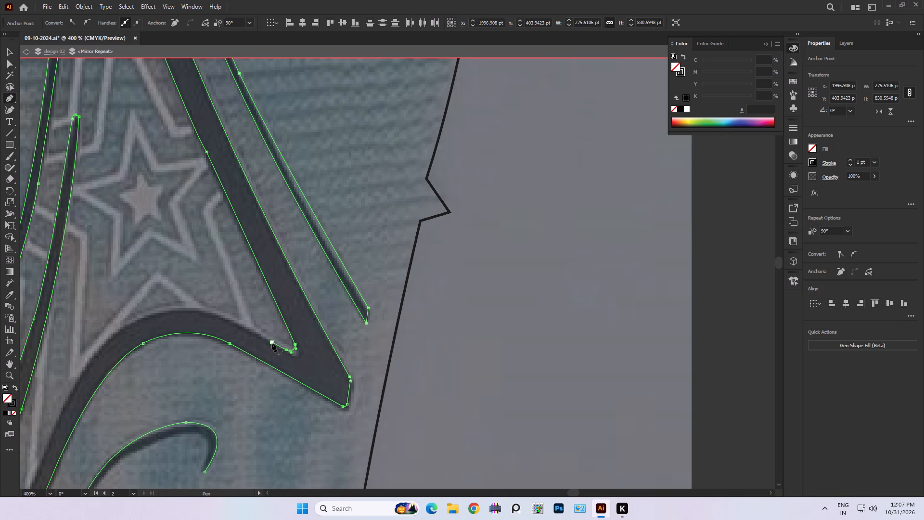
{"action": "left_click", "coordinate": [272, 343]}
{"action": "left_click_drag", "start_coordinate": [156, 311], "coordinate": [104, 323]}
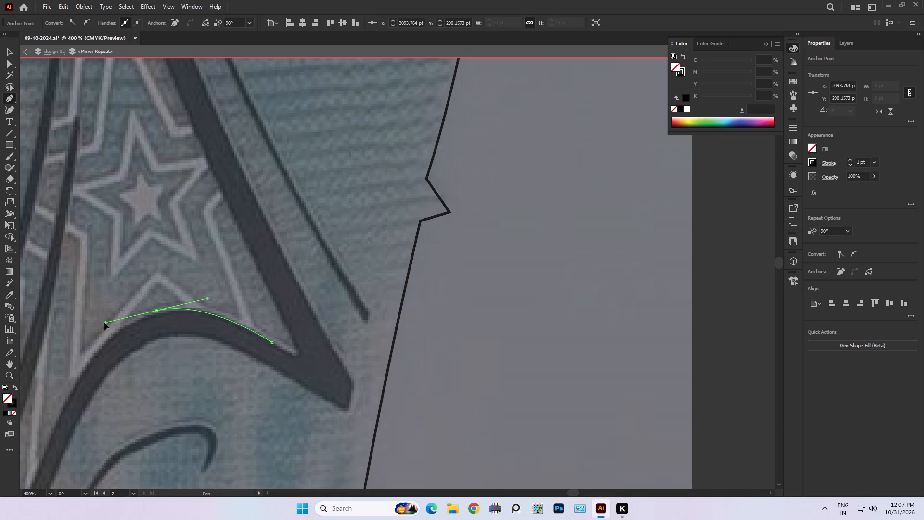
{"action": "left_click_drag", "start_coordinate": [104, 323], "coordinate": [92, 321]}
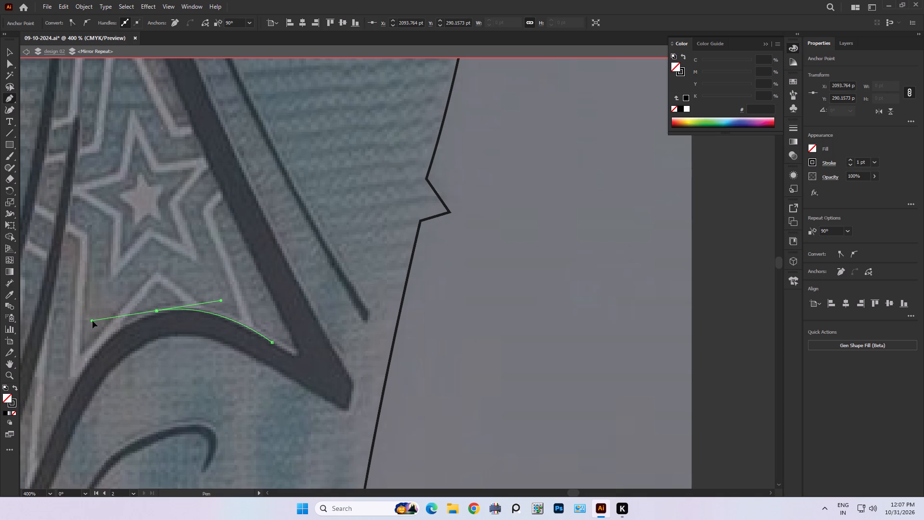
{"action": "left_click_drag", "start_coordinate": [92, 321], "coordinate": [103, 320]}
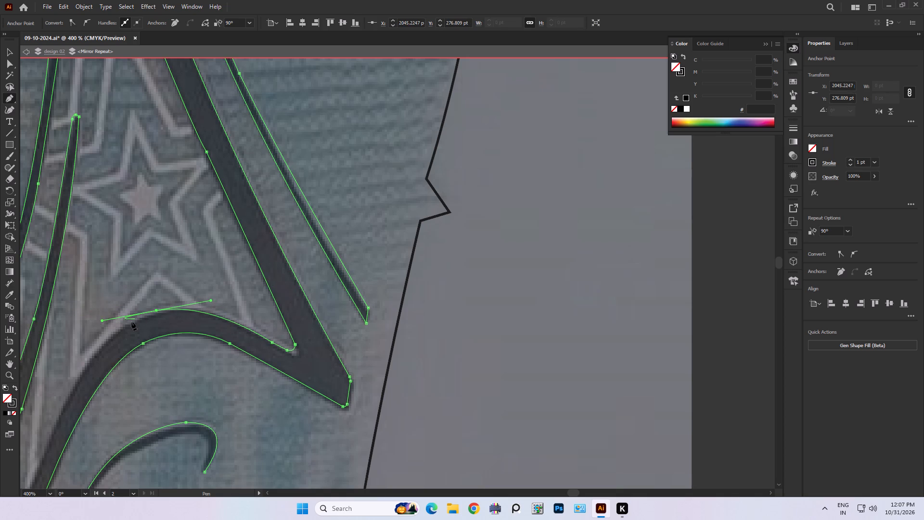
{"action": "left_click", "coordinate": [66, 398]}
{"action": "middle_click_drag", "start_coordinate": [76, 390], "coordinate": [366, 167]}
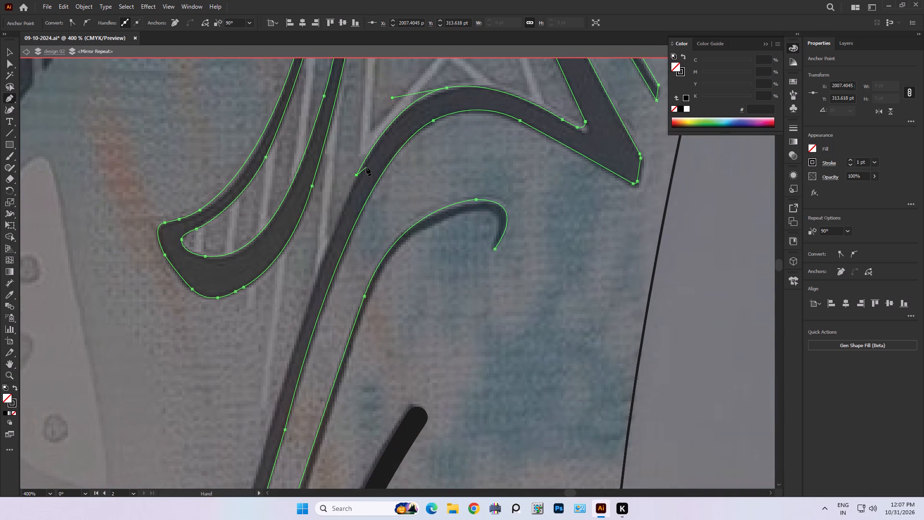
Continue the outline down the wide diagonal stripe's outer edge, ending with a curve at its pointed lower tip near the toe.
{"action": "scroll", "coordinate": [339, 189], "scroll_direction": "down", "scroll_amount": 2, "text": "alt"}
{"action": "middle_click_drag", "start_coordinate": [310, 288], "coordinate": [311, 259]}
{"action": "left_click_drag", "start_coordinate": [311, 259], "coordinate": [310, 264]}
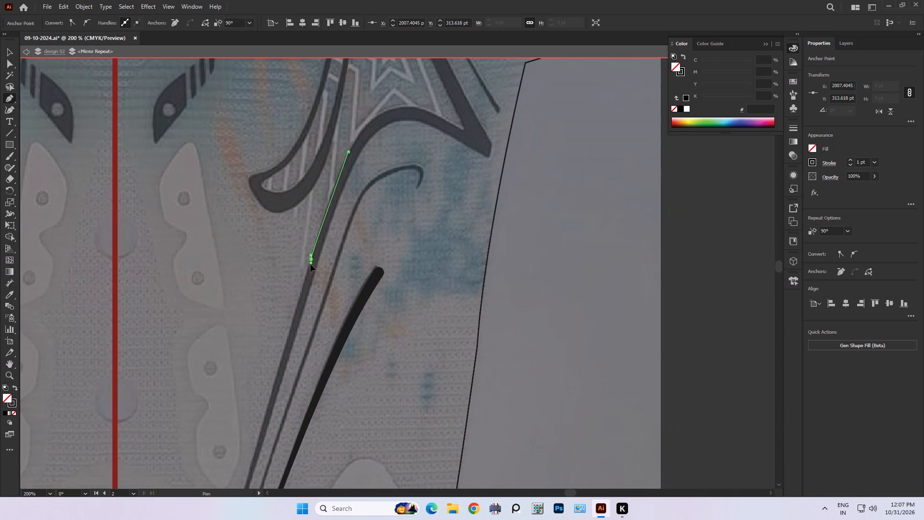
{"action": "left_click_drag", "start_coordinate": [310, 264], "coordinate": [298, 304]}
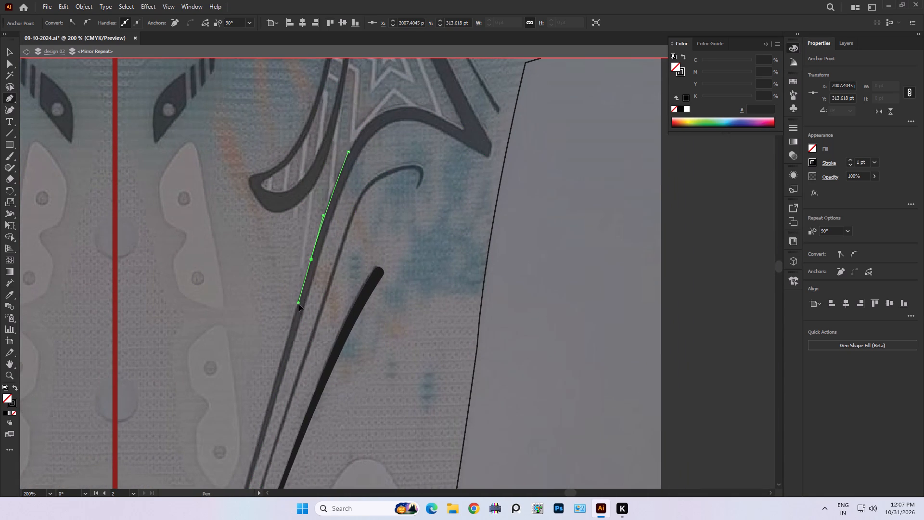
{"action": "left_click_drag", "start_coordinate": [298, 304], "coordinate": [299, 305]}
{"action": "middle_click_drag", "start_coordinate": [301, 277], "coordinate": [352, 31]}
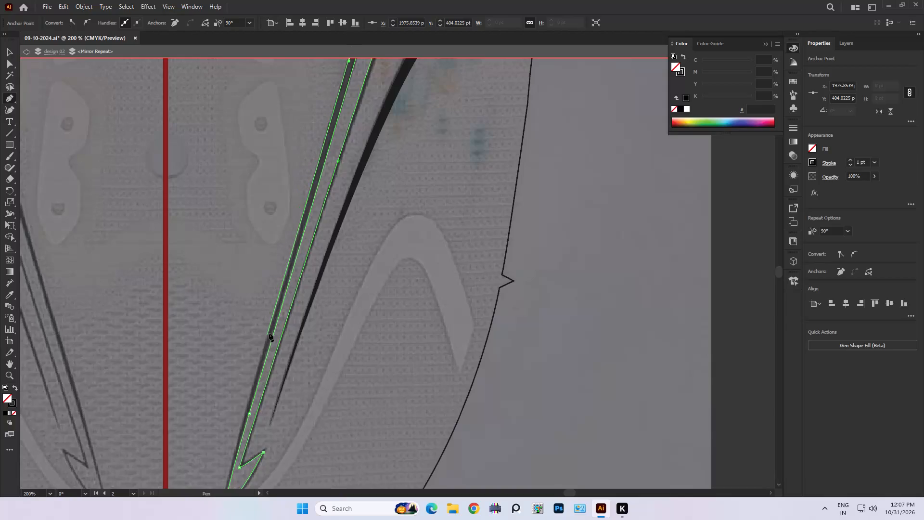
{"action": "middle_click_drag", "start_coordinate": [274, 325], "coordinate": [336, 125]}
{"action": "scroll", "coordinate": [274, 310], "scroll_direction": "up", "scroll_amount": 3, "text": "alt"}
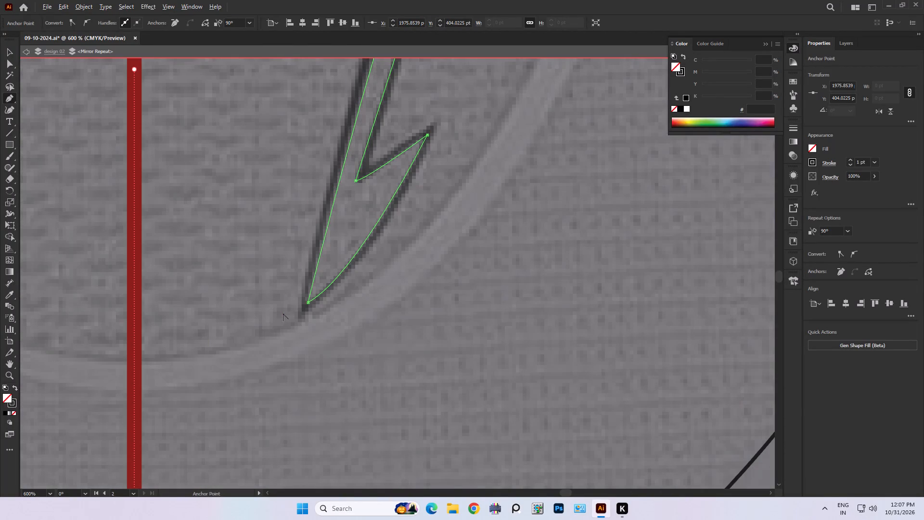
{"action": "scroll", "coordinate": [299, 313], "scroll_direction": "down", "scroll_amount": 4, "text": "alt"}
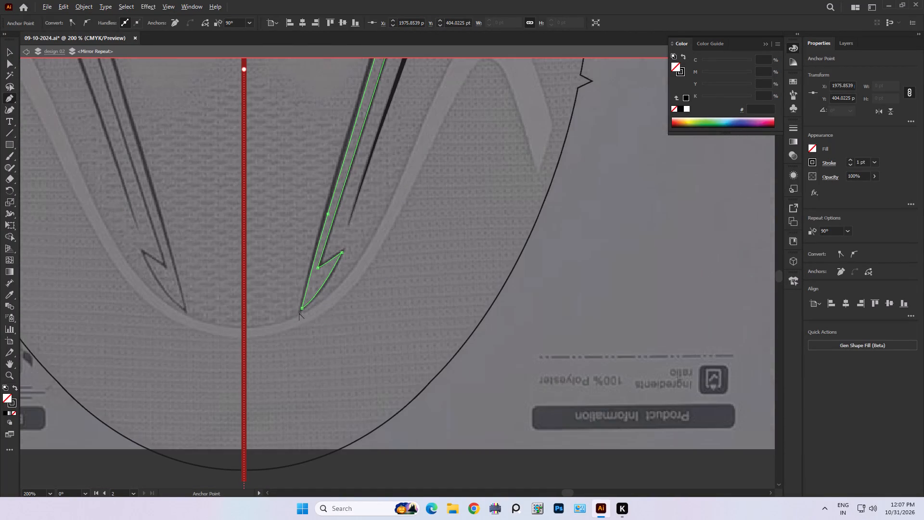
{"action": "scroll", "coordinate": [299, 313], "scroll_direction": "down", "scroll_amount": 2, "text": "alt"}
{"action": "middle_click_drag", "start_coordinate": [298, 313], "coordinate": [300, 354]}
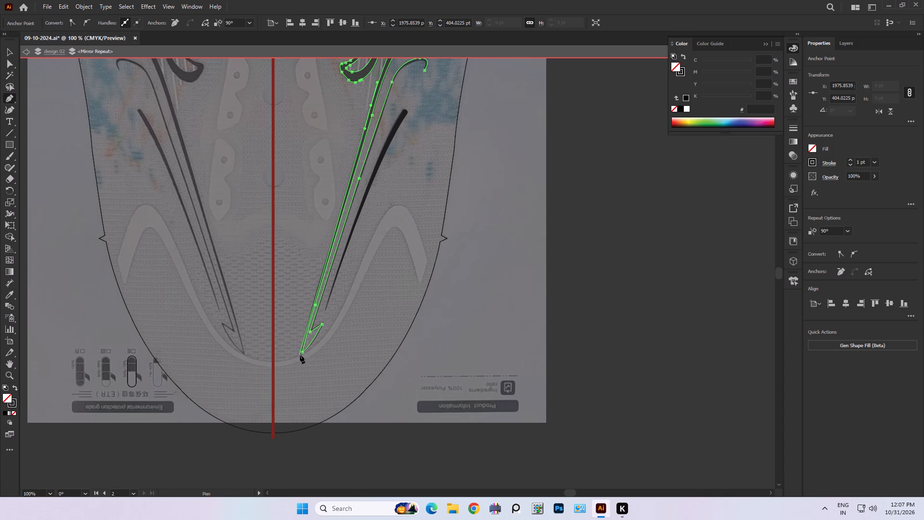
{"action": "left_click_drag", "start_coordinate": [300, 355], "coordinate": [296, 382]}
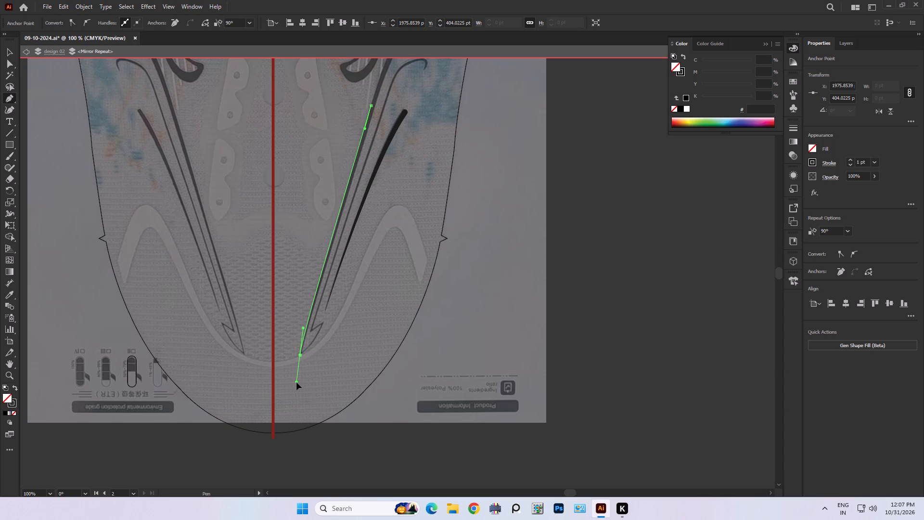
{"action": "left_click_drag", "start_coordinate": [296, 382], "coordinate": [296, 382]}
Make the lower tip's anchor a corner and move it onto the stripe's dark point, at about X 1857.6 pt, Y 822.8 pt.
{"action": "scroll", "coordinate": [306, 355], "scroll_direction": "up", "scroll_amount": 6, "text": "alt"}
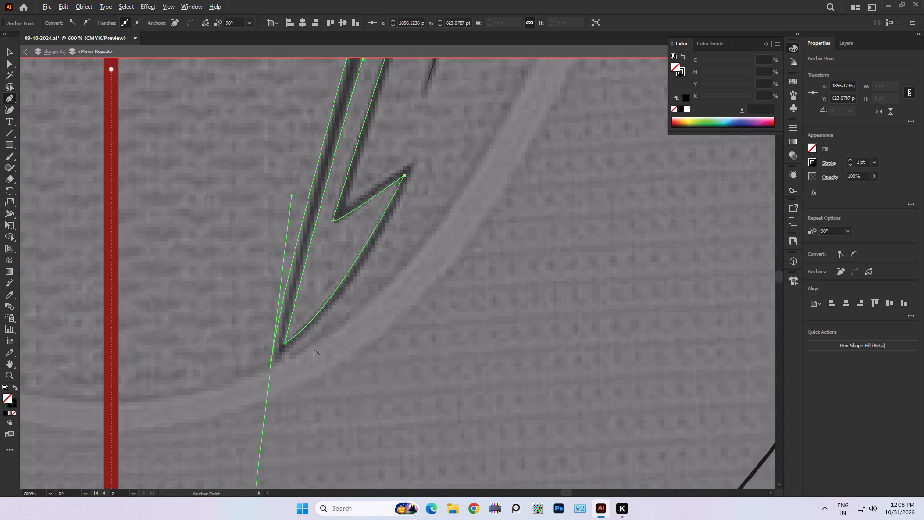
{"action": "scroll", "coordinate": [314, 349], "scroll_direction": "up", "scroll_amount": 2, "text": "alt"}
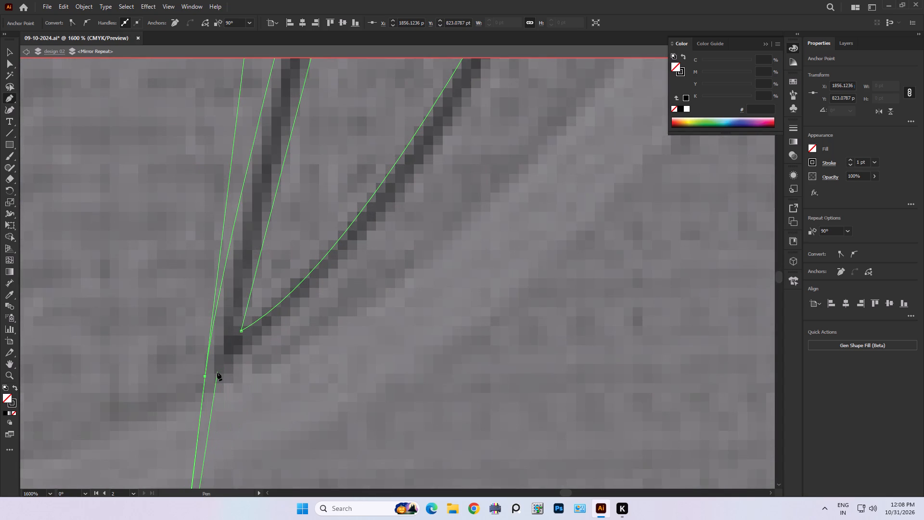
{"action": "left_click_drag", "start_coordinate": [205, 377], "coordinate": [214, 372], "text": "alt"}
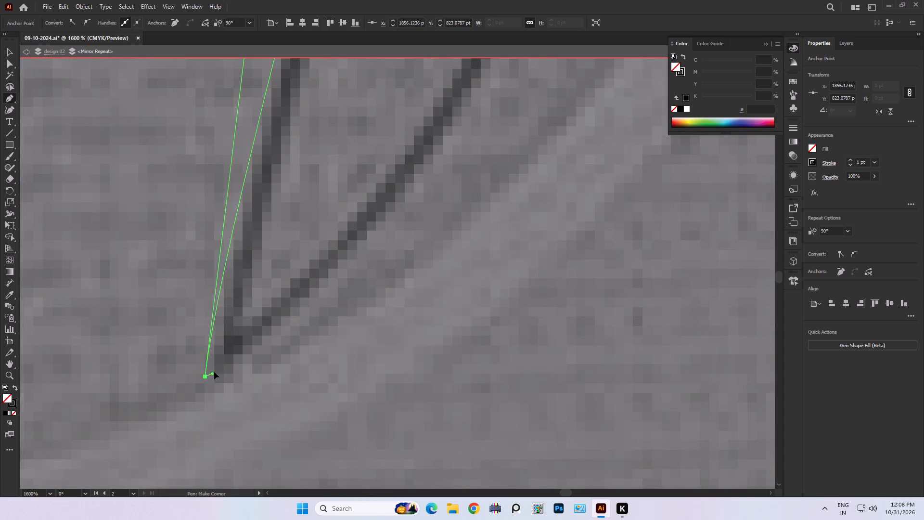
{"action": "left_click_drag", "start_coordinate": [214, 372], "coordinate": [198, 402], "text": "alt"}
{"action": "left_click_drag", "start_coordinate": [198, 402], "coordinate": [198, 401], "text": "alt"}
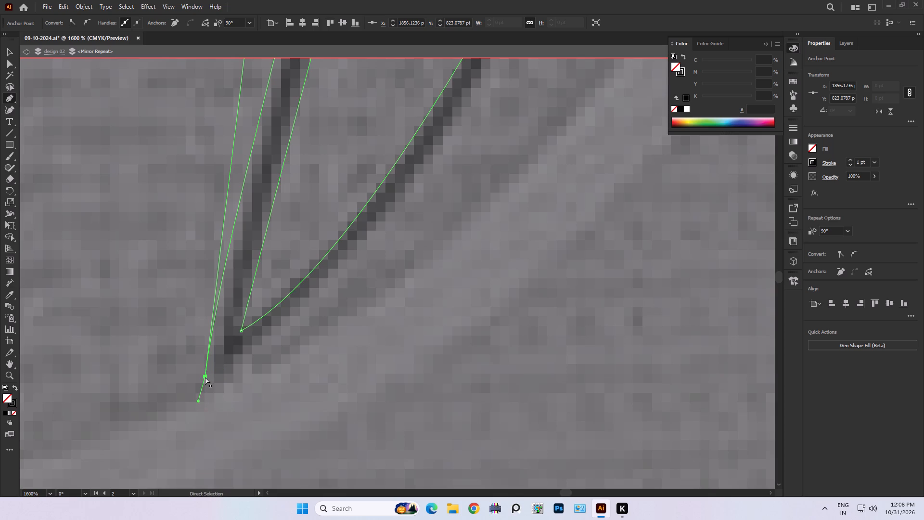
{"action": "left_click_drag", "start_coordinate": [205, 377], "coordinate": [219, 374], "text": "ctrl"}
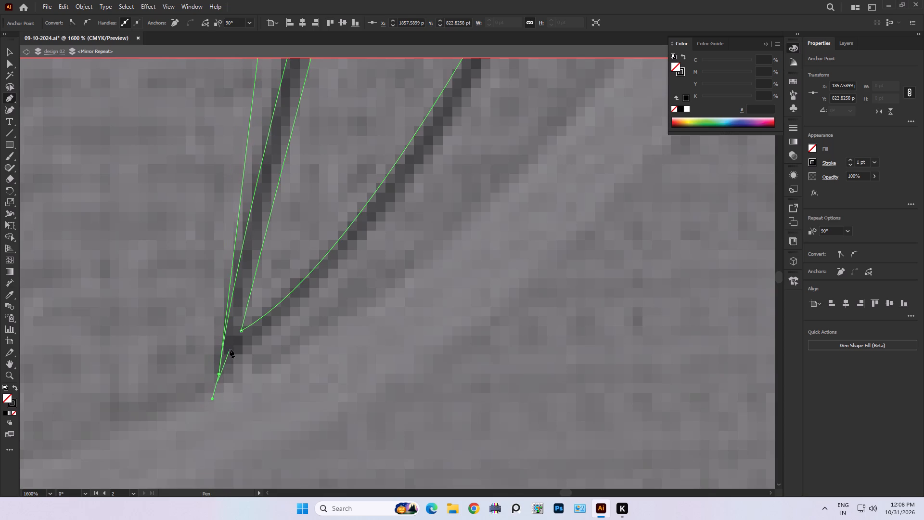
Trace the barb's outer edge from the lower tip up to its point and back into the notch, with corners at both turns.
{"action": "scroll", "coordinate": [230, 349], "scroll_direction": "down", "scroll_amount": 3, "text": "alt"}
{"action": "middle_click_drag", "start_coordinate": [338, 258], "coordinate": [301, 379]}
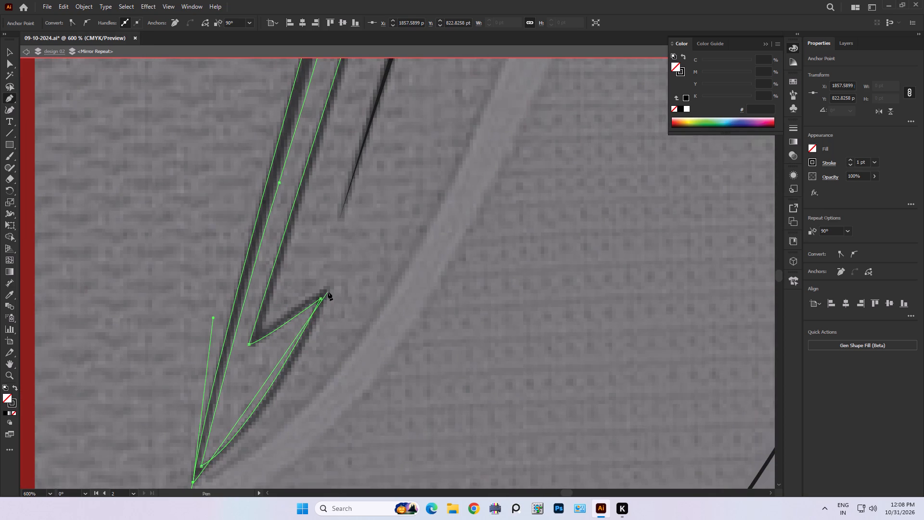
{"action": "middle_click_drag", "start_coordinate": [326, 297], "coordinate": [335, 249]}
{"action": "left_click_drag", "start_coordinate": [337, 241], "coordinate": [347, 197]}
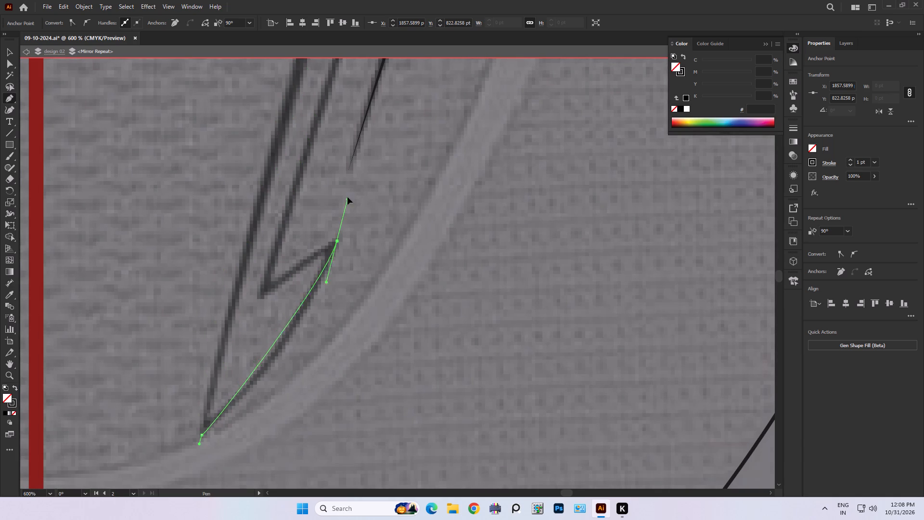
{"action": "left_click_drag", "start_coordinate": [347, 197], "coordinate": [367, 136]}
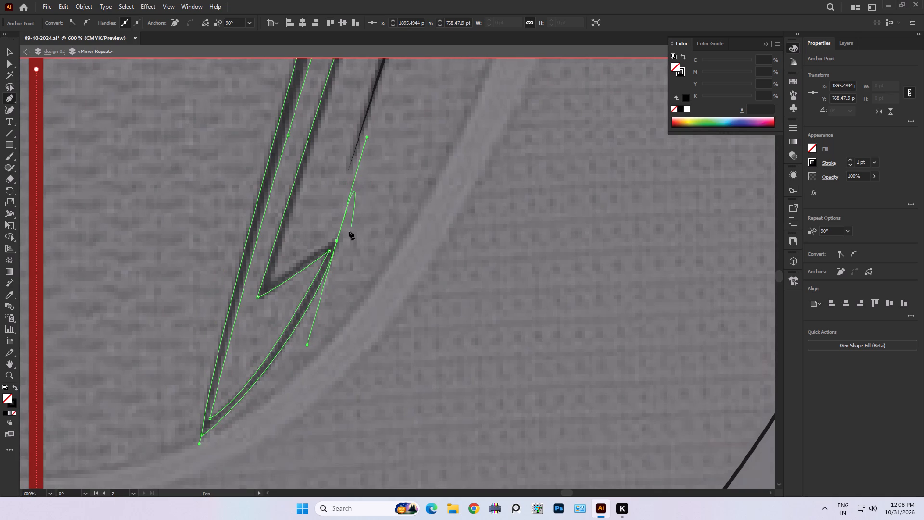
{"action": "left_click", "coordinate": [336, 240], "text": "alt"}
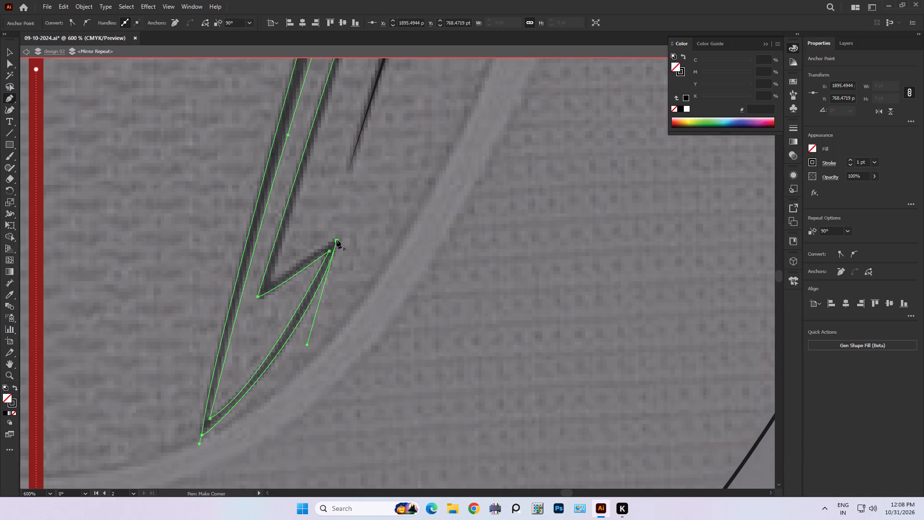
{"action": "left_click_drag", "start_coordinate": [271, 282], "coordinate": [257, 301]}
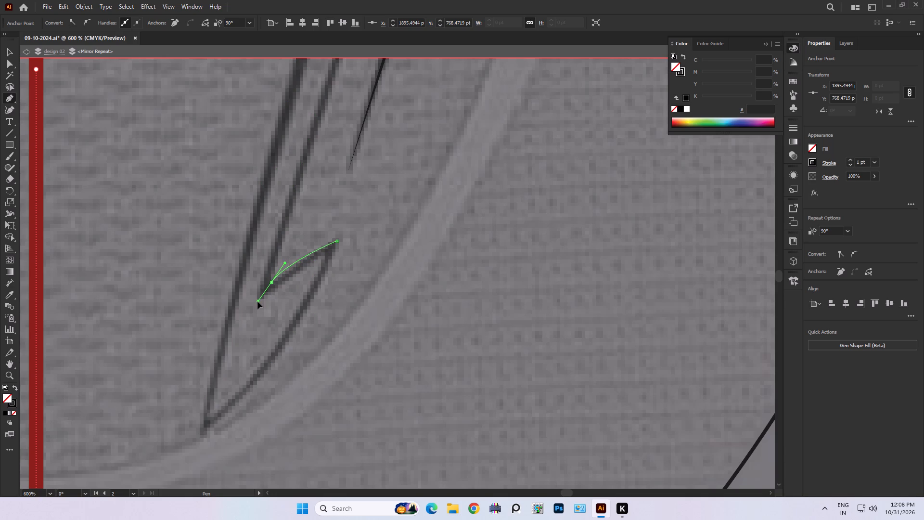
{"action": "left_click_drag", "start_coordinate": [257, 301], "coordinate": [249, 295]}
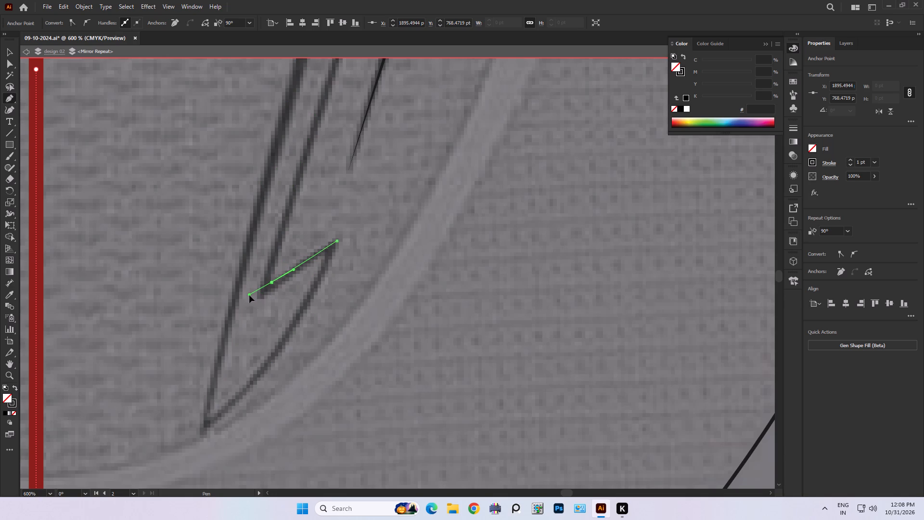
{"action": "left_click_drag", "start_coordinate": [249, 295], "coordinate": [250, 298]}
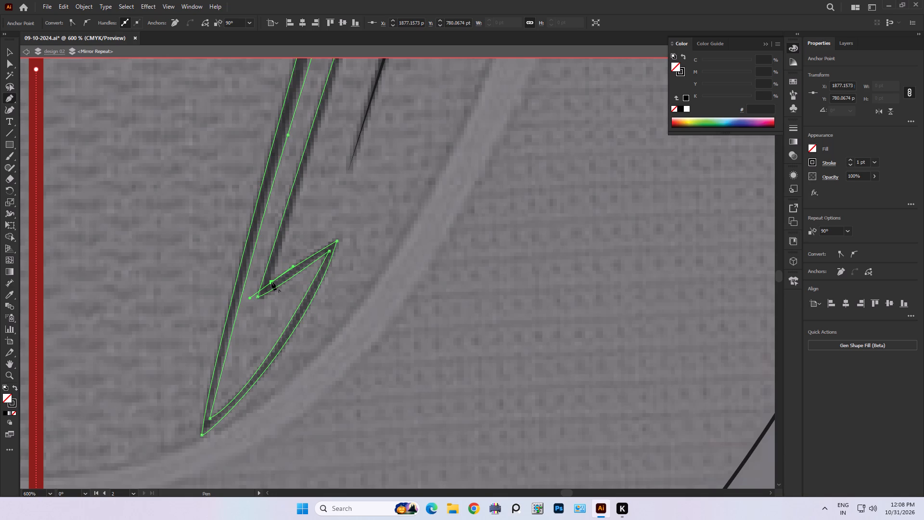
{"action": "left_click", "coordinate": [271, 281], "text": "alt"}
Trace the thin stripe's outer edge from the notch up to where it starts bending into the hook.
{"action": "middle_click_drag", "start_coordinate": [281, 223], "coordinate": [277, 333]}
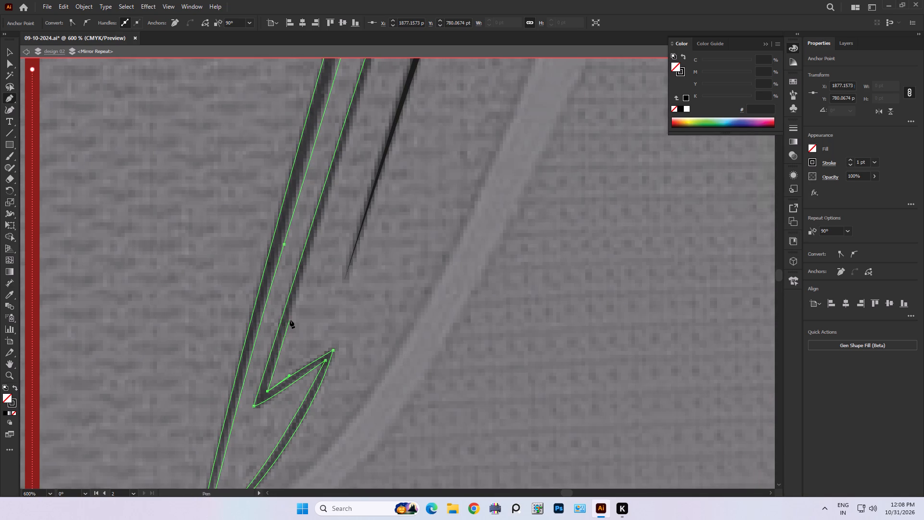
{"action": "left_click_drag", "start_coordinate": [289, 319], "coordinate": [297, 294]}
{"action": "middle_click_drag", "start_coordinate": [326, 202], "coordinate": [262, 464]}
{"action": "middle_click_drag", "start_coordinate": [394, 130], "coordinate": [349, 334]}
{"action": "middle_click_drag", "start_coordinate": [408, 90], "coordinate": [400, 141]}
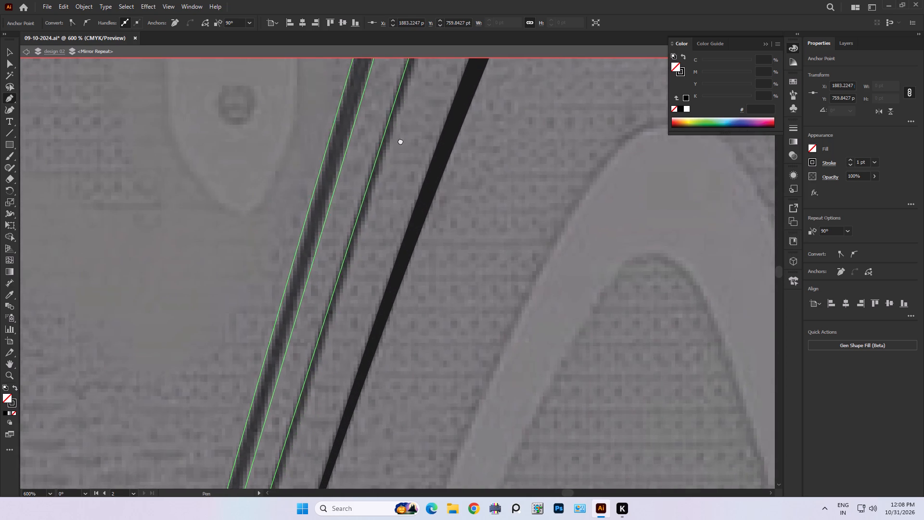
{"action": "middle_click_drag", "start_coordinate": [400, 141], "coordinate": [322, 363]}
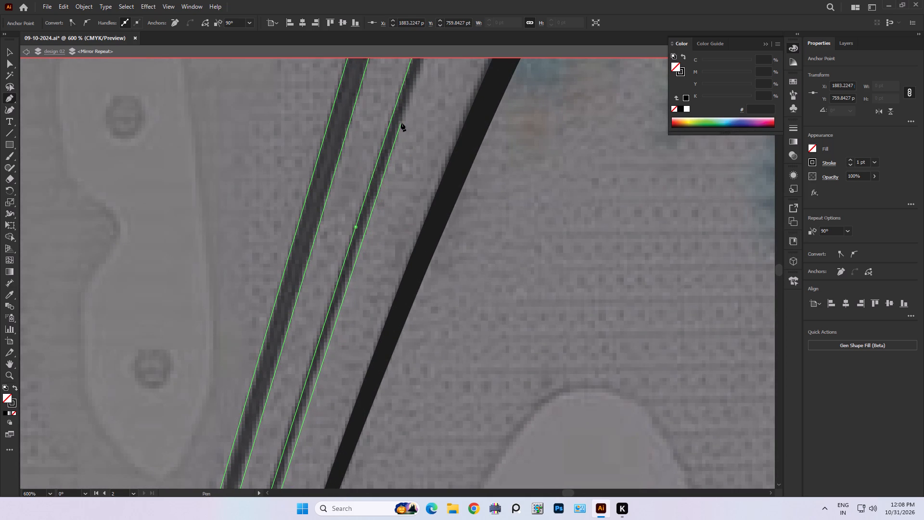
{"action": "left_click", "coordinate": [401, 123]}
{"action": "scroll", "coordinate": [411, 142], "scroll_direction": "down", "scroll_amount": 3}
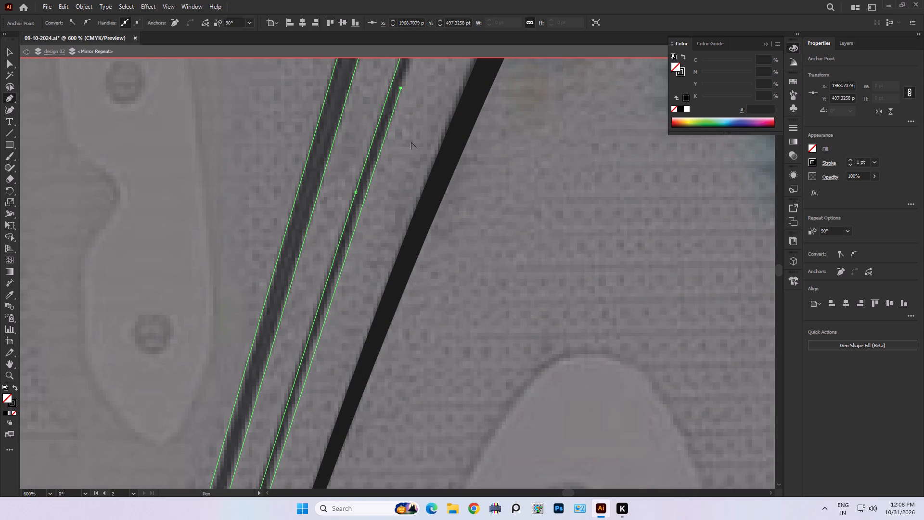
{"action": "scroll", "coordinate": [411, 142], "scroll_direction": "down", "scroll_amount": 3, "text": "alt"}
{"action": "middle_click_drag", "start_coordinate": [411, 142], "coordinate": [289, 338]}
{"action": "middle_click_drag", "start_coordinate": [348, 197], "coordinate": [347, 208]}
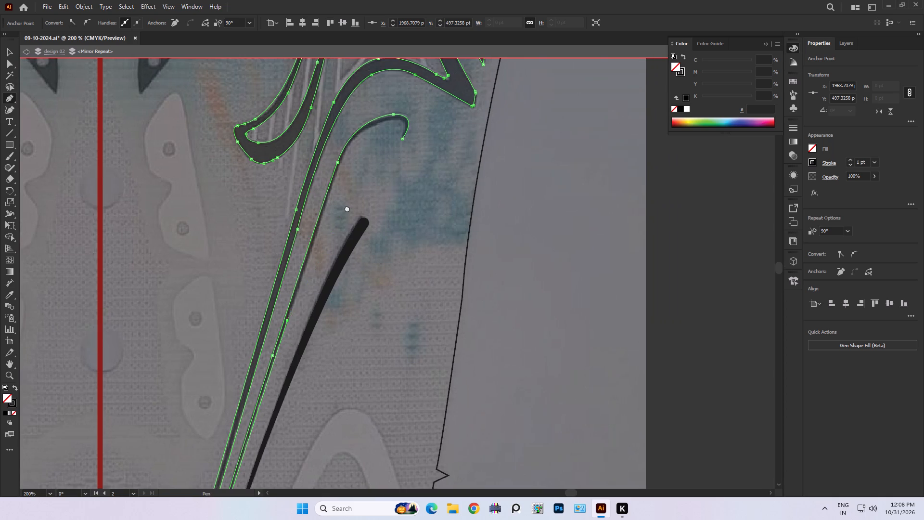
{"action": "middle_click_drag", "start_coordinate": [347, 208], "coordinate": [302, 316]}
{"action": "scroll", "coordinate": [298, 287], "scroll_direction": "up", "scroll_amount": 4, "text": "alt"}
{"action": "middle_click_drag", "start_coordinate": [298, 283], "coordinate": [312, 180]}
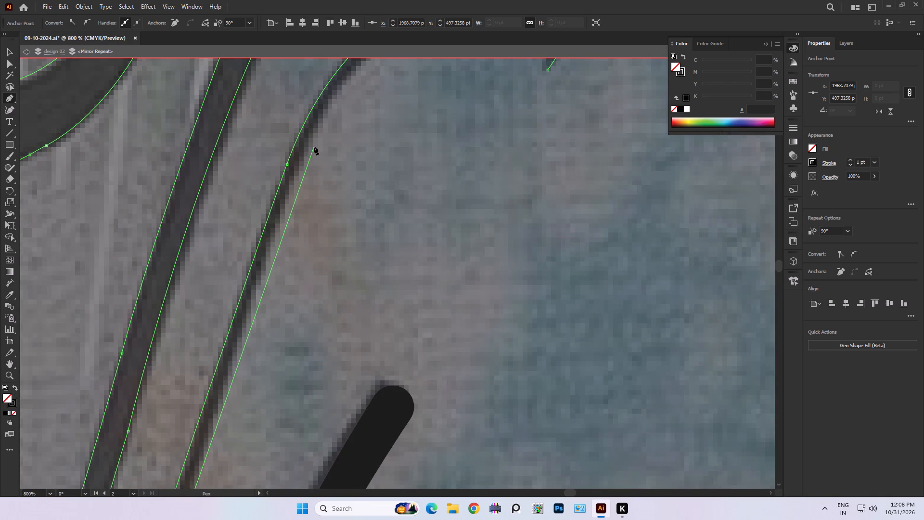
{"action": "left_click_drag", "start_coordinate": [304, 164], "coordinate": [337, 103]}
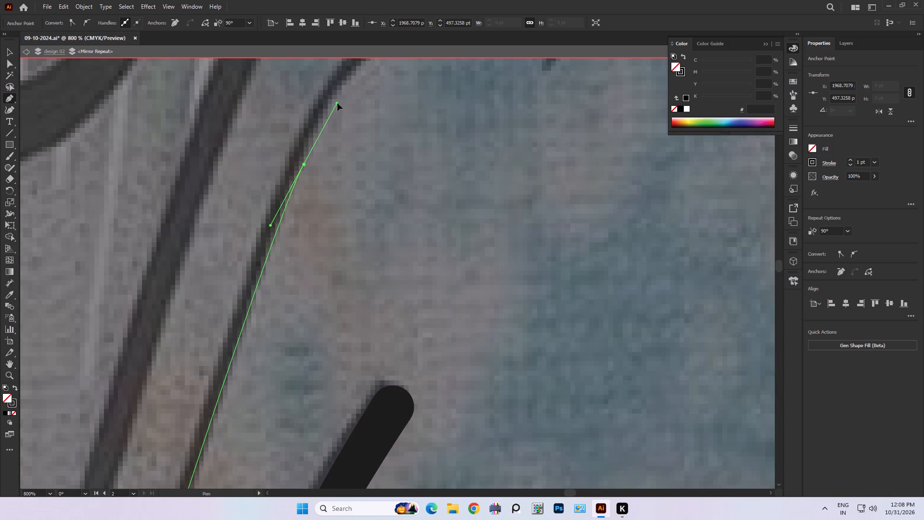
{"action": "left_click_drag", "start_coordinate": [337, 103], "coordinate": [335, 96]}
Trace the hook's inner curve around to its end and close the outline there with short straight segments.
{"action": "middle_click_drag", "start_coordinate": [337, 134], "coordinate": [273, 321]}
{"action": "left_click_drag", "start_coordinate": [393, 196], "coordinate": [433, 183]}
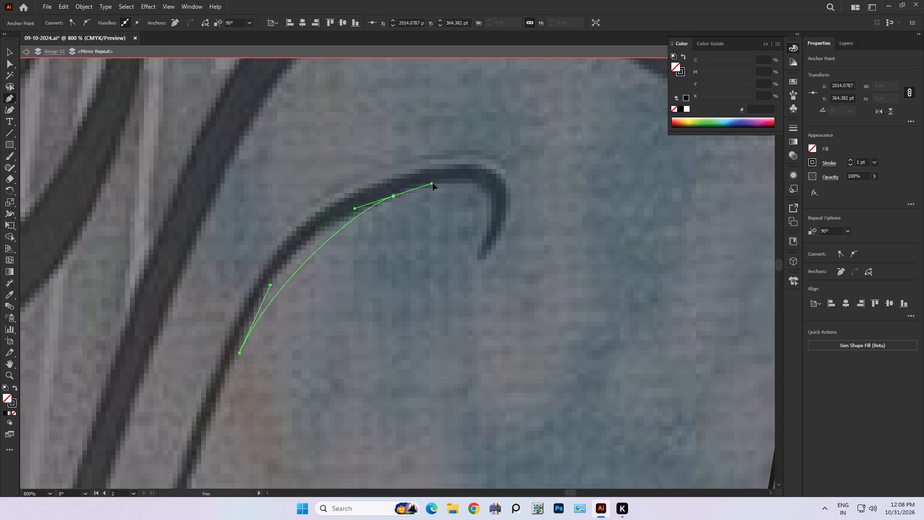
{"action": "left_click_drag", "start_coordinate": [433, 183], "coordinate": [512, 157]}
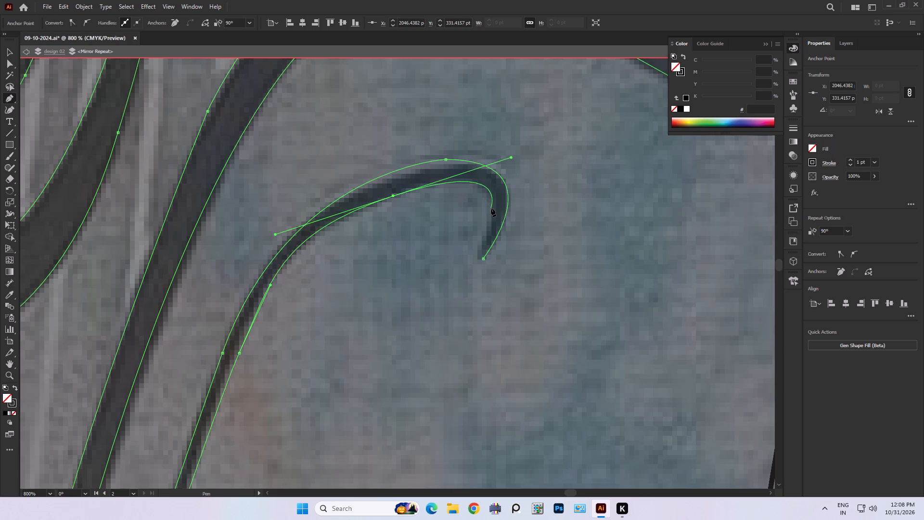
{"action": "left_click_drag", "start_coordinate": [491, 208], "coordinate": [493, 223]}
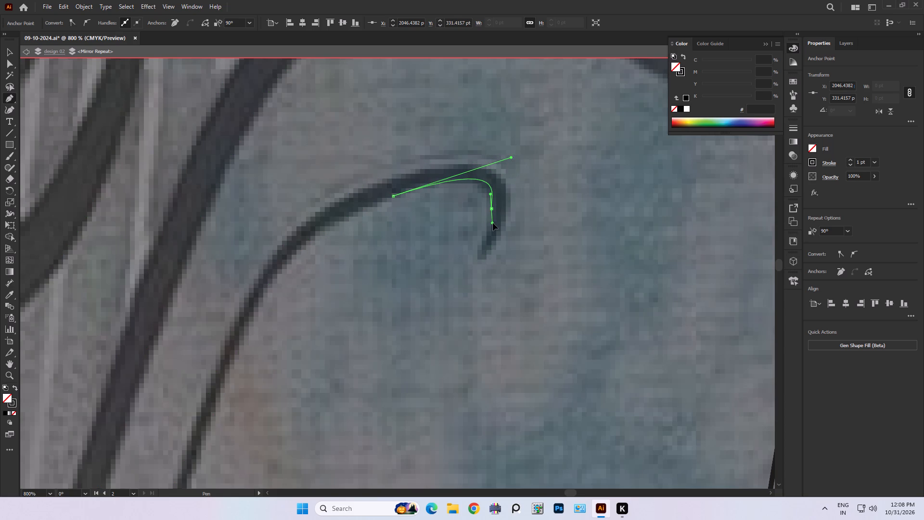
{"action": "left_click_drag", "start_coordinate": [493, 223], "coordinate": [489, 222]}
{"action": "left_click", "coordinate": [477, 255]}
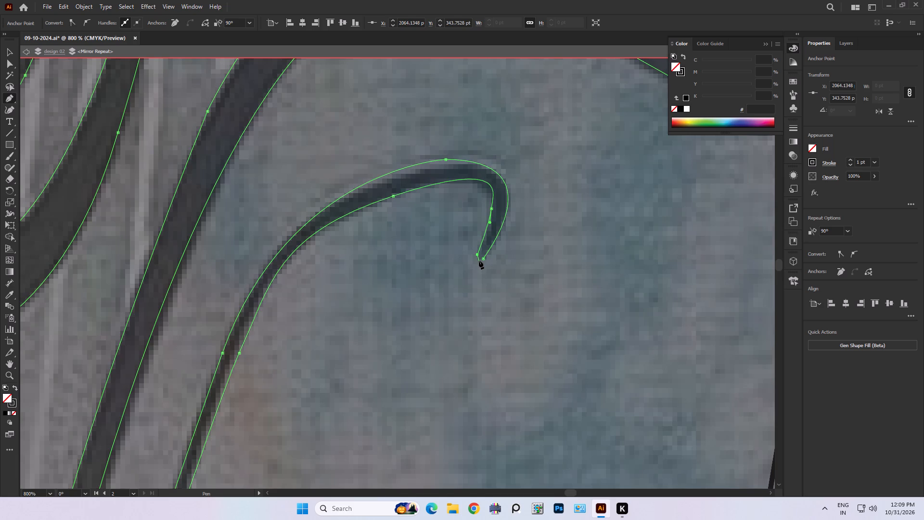
{"action": "left_click", "coordinate": [478, 260]}
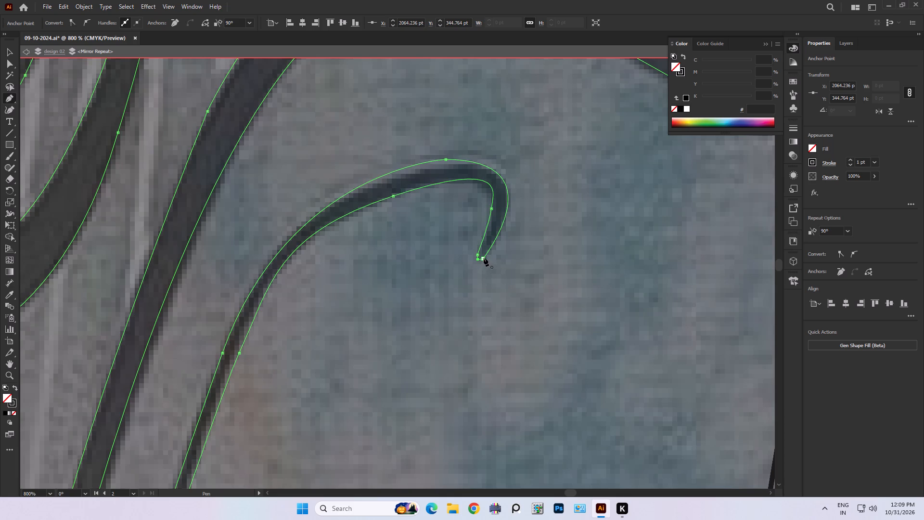
{"action": "left_click", "coordinate": [484, 258]}
Remove the middle anchor from the hook's end so one straight segment closes the tip.
{"action": "scroll", "coordinate": [483, 268], "scroll_direction": "up", "scroll_amount": 4, "text": "alt"}
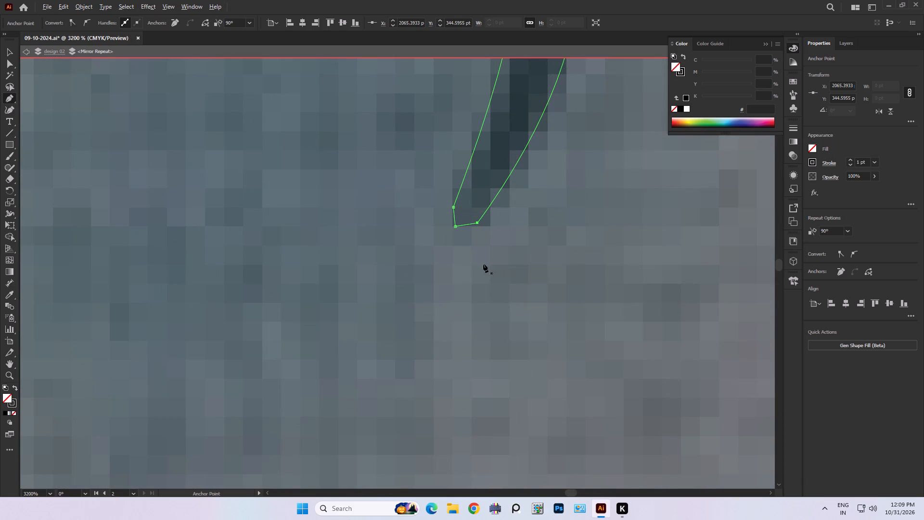
{"action": "key", "text": "a"}
{"action": "left_click", "coordinate": [455, 226]}
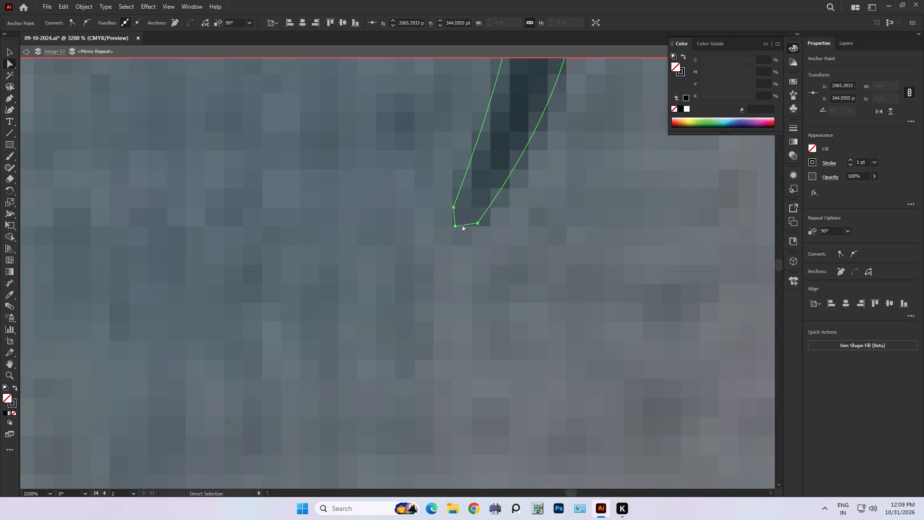
{"action": "left_click", "coordinate": [456, 226]}
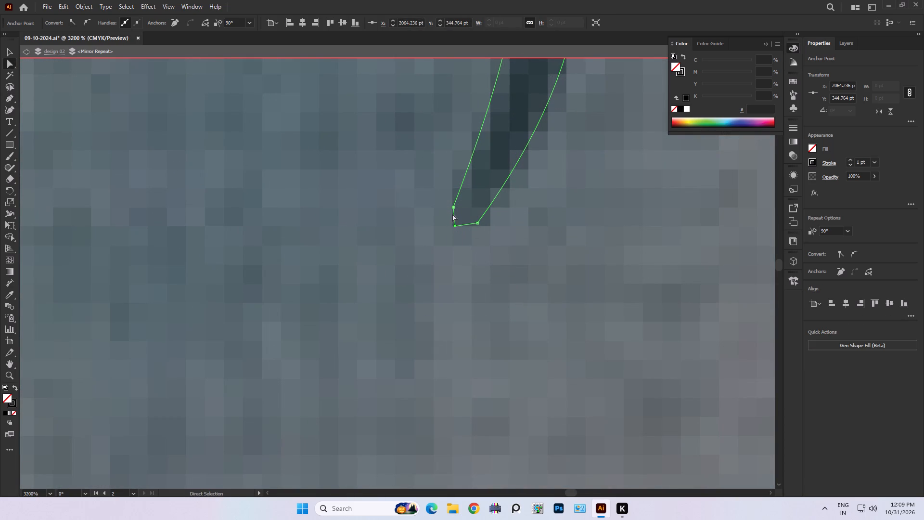
{"action": "left_click", "coordinate": [454, 207]}
{"action": "left_click", "coordinate": [477, 223]}
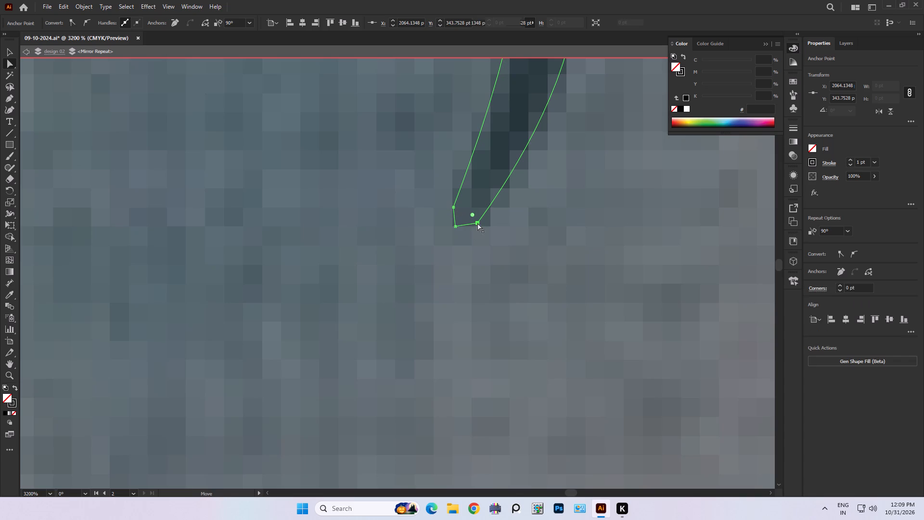
{"action": "left_click_drag", "start_coordinate": [472, 215], "coordinate": [365, 197]}
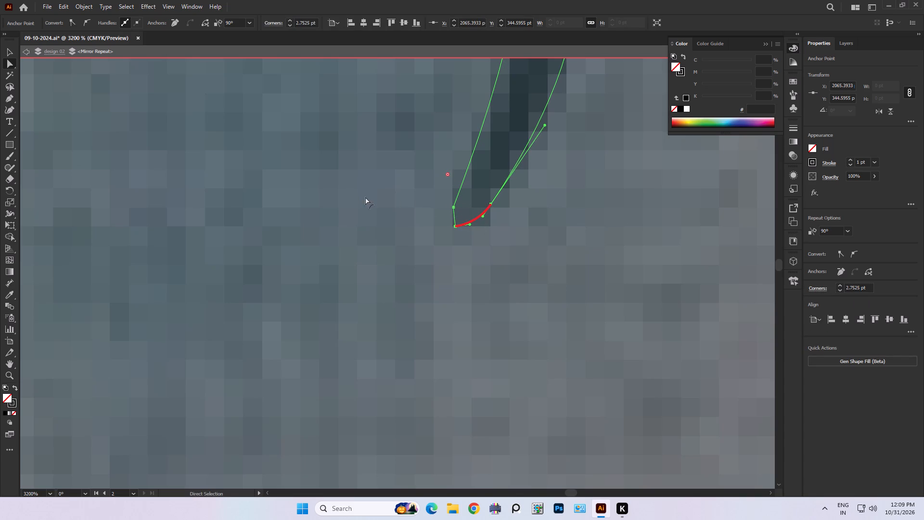
{"action": "left_click_drag", "start_coordinate": [365, 197], "coordinate": [644, 238]}
{"action": "left_click", "coordinate": [457, 227]}
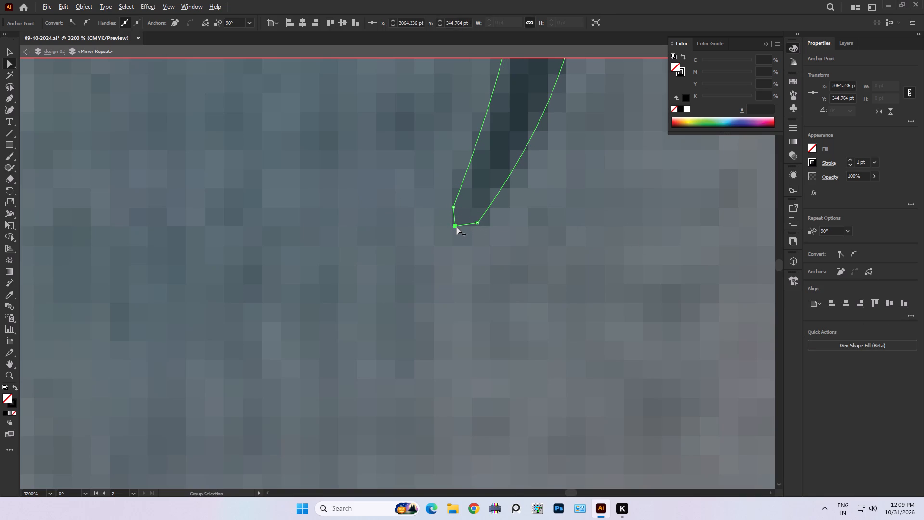
{"action": "left_click", "coordinate": [173, 23]}
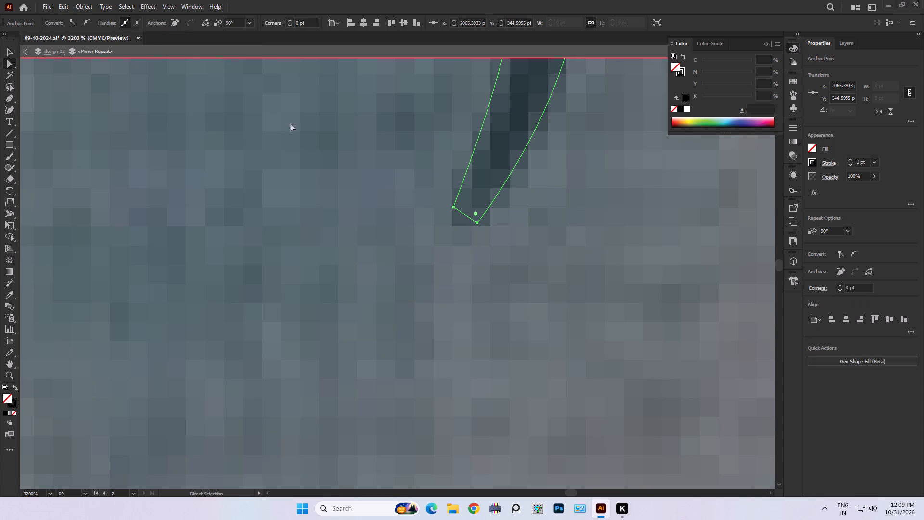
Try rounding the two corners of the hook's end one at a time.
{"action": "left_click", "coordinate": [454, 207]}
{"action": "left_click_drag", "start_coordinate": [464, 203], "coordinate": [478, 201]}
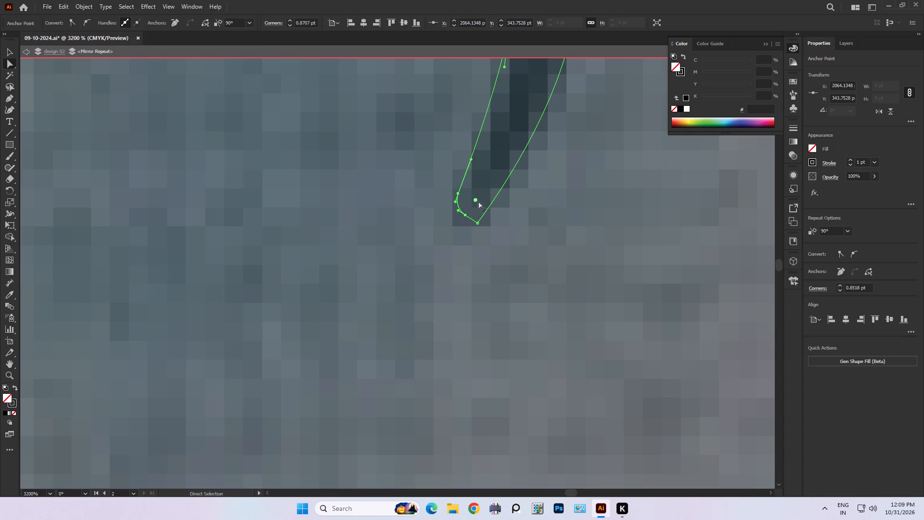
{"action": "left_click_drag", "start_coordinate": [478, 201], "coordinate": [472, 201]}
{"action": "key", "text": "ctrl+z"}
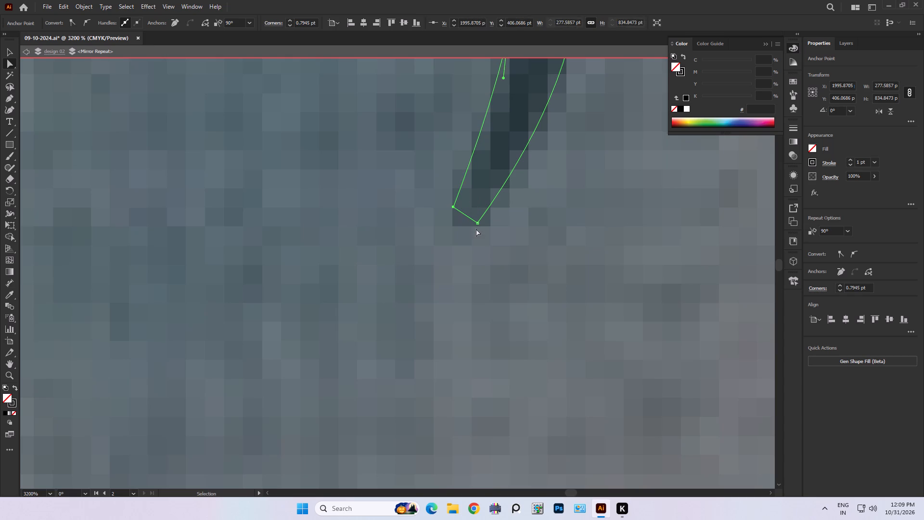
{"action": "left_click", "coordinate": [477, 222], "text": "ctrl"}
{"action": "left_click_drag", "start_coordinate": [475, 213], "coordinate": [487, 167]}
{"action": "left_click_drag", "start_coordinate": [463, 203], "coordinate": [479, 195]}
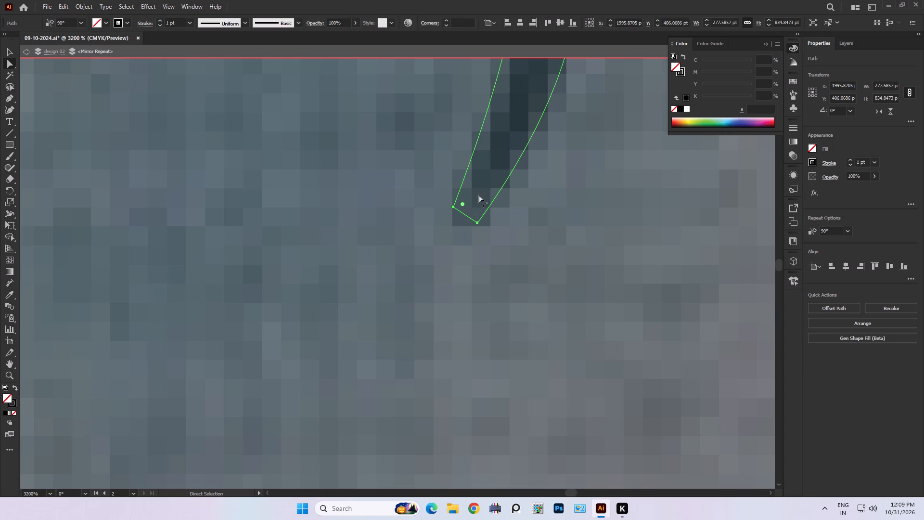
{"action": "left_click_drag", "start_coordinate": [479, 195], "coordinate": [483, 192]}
Select both corner anchors at the hook's end and round them together to follow the dark tip.
{"action": "scroll", "coordinate": [467, 223], "scroll_direction": "down", "scroll_amount": 3, "text": "alt"}
{"action": "left_click", "coordinate": [469, 234]}
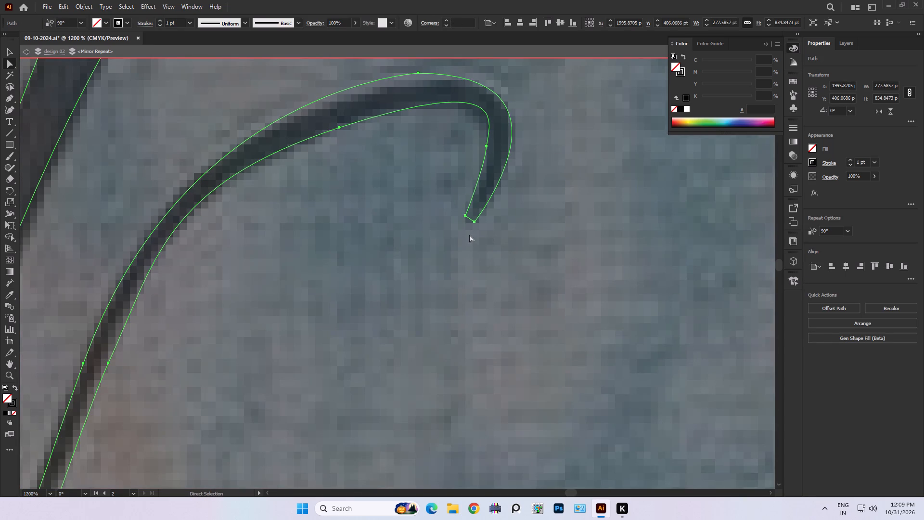
{"action": "left_click", "coordinate": [473, 218]}
{"action": "left_click", "coordinate": [476, 221]}
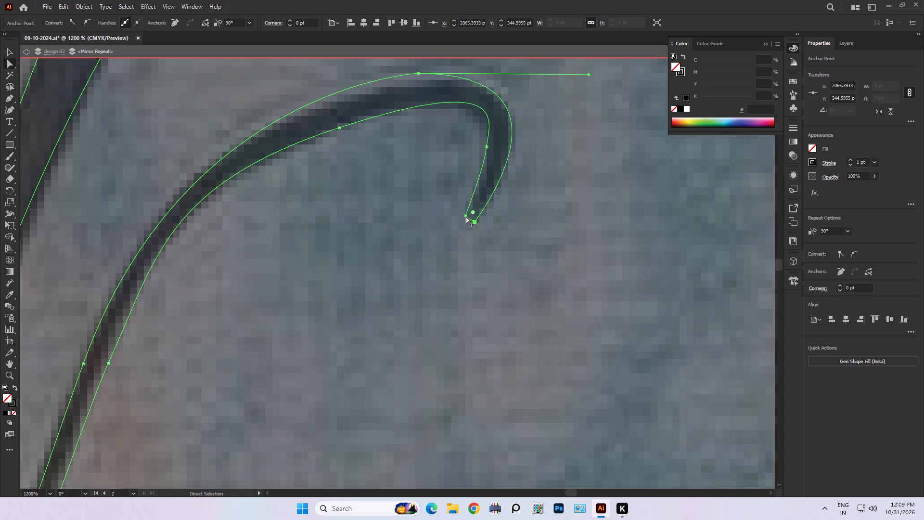
{"action": "left_click", "coordinate": [465, 215], "text": "shift"}
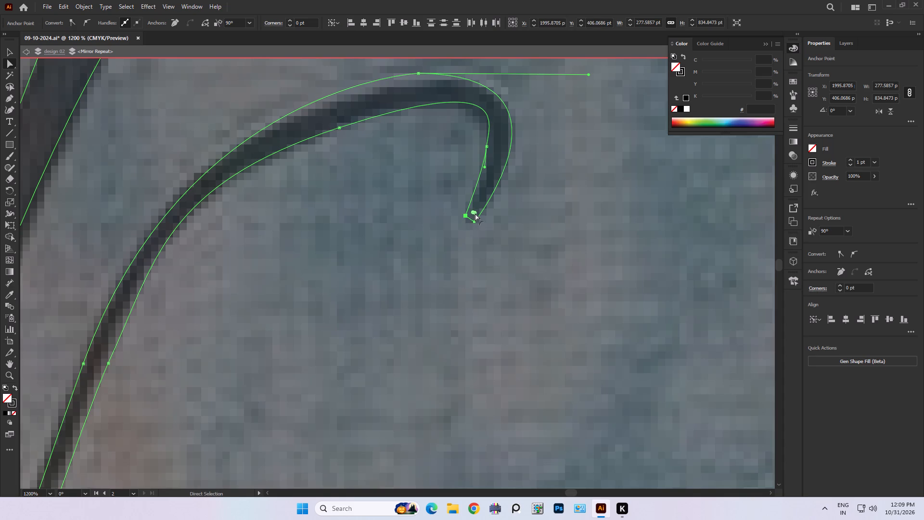
{"action": "left_click_drag", "start_coordinate": [475, 211], "coordinate": [497, 142]}
{"action": "left_click", "coordinate": [500, 211]}
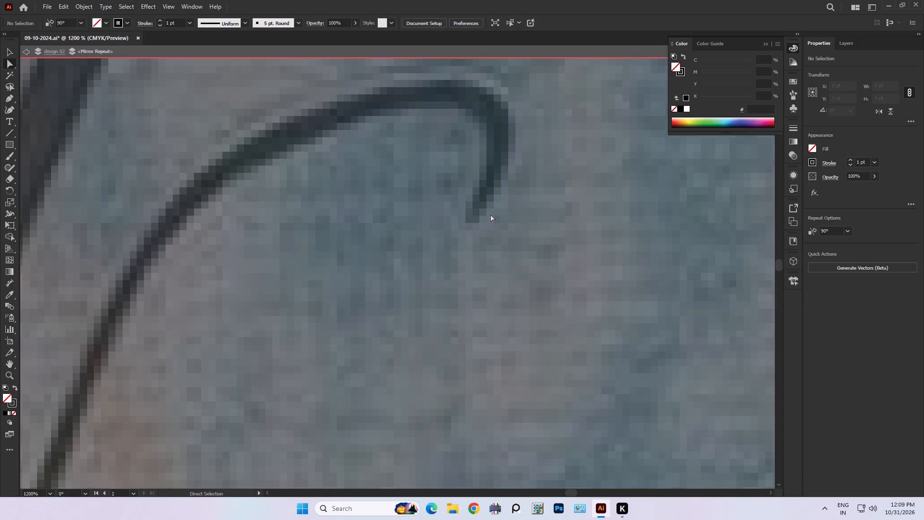
{"action": "left_click", "coordinate": [477, 200]}
{"action": "left_click", "coordinate": [475, 198]}
{"action": "left_click", "coordinate": [481, 208]}
{"action": "left_click", "coordinate": [471, 219]}
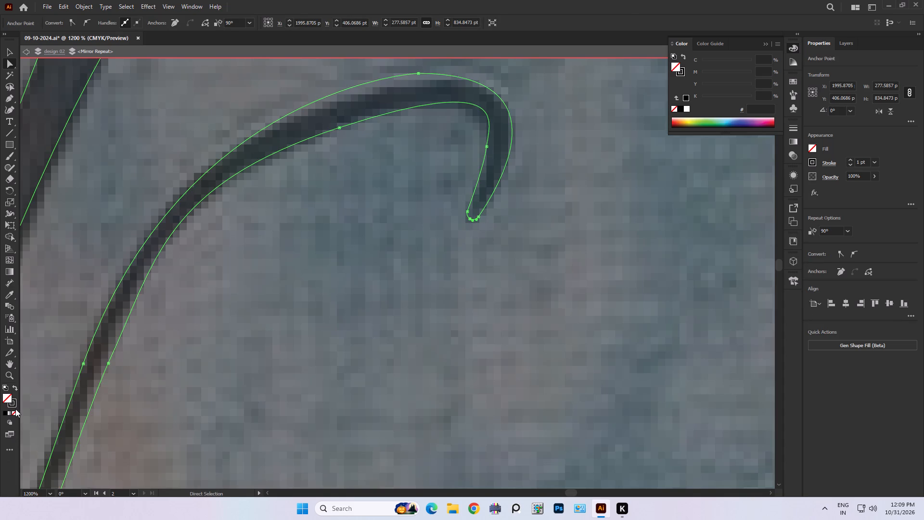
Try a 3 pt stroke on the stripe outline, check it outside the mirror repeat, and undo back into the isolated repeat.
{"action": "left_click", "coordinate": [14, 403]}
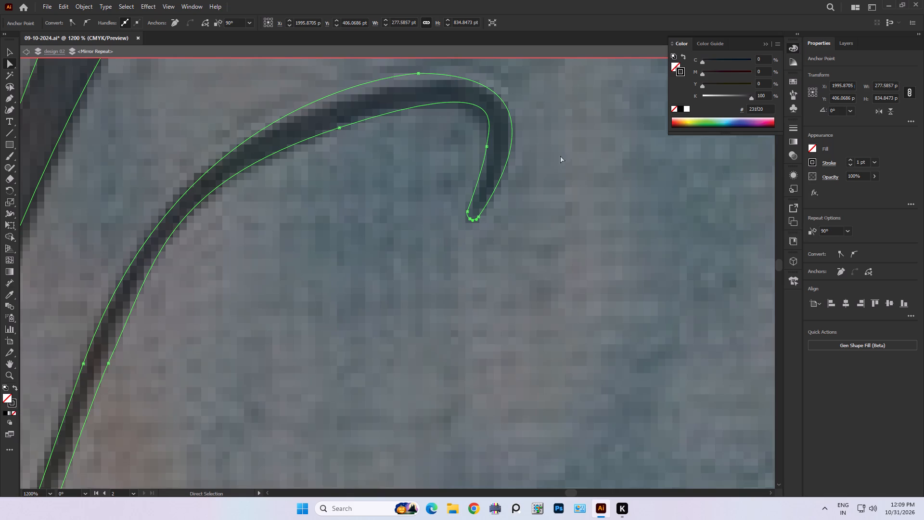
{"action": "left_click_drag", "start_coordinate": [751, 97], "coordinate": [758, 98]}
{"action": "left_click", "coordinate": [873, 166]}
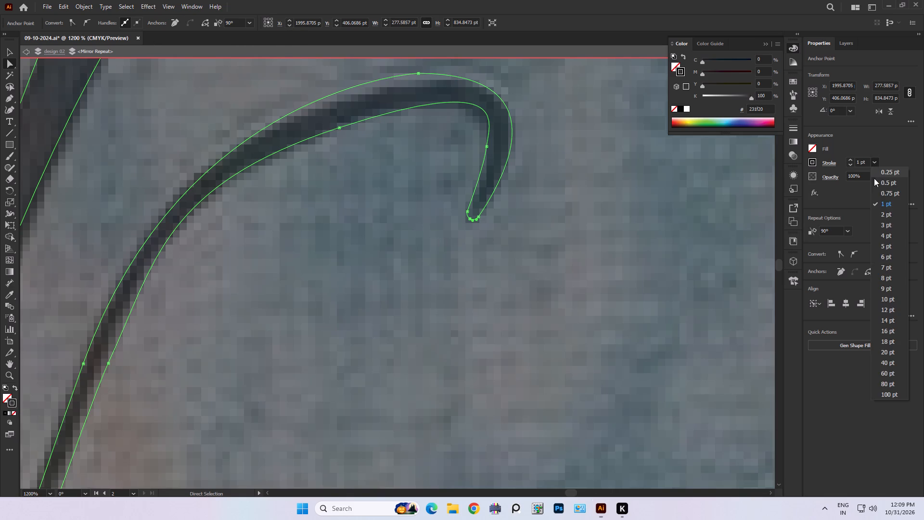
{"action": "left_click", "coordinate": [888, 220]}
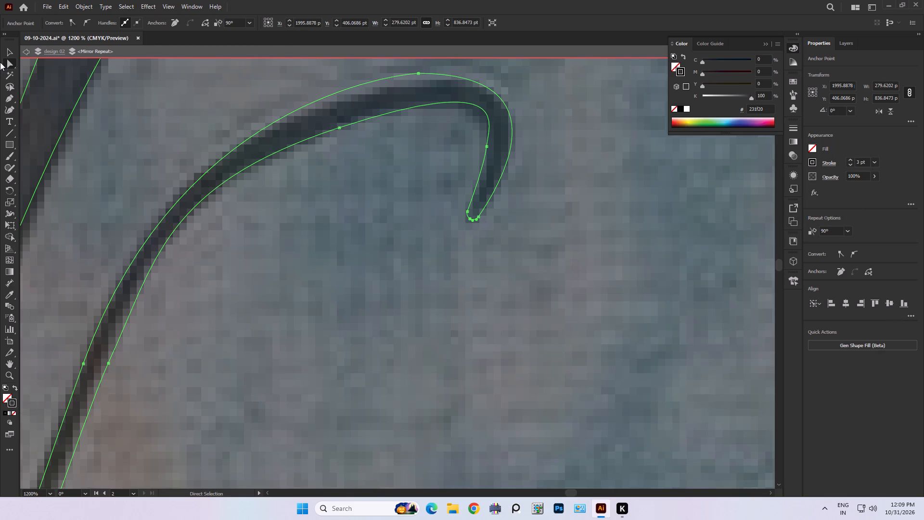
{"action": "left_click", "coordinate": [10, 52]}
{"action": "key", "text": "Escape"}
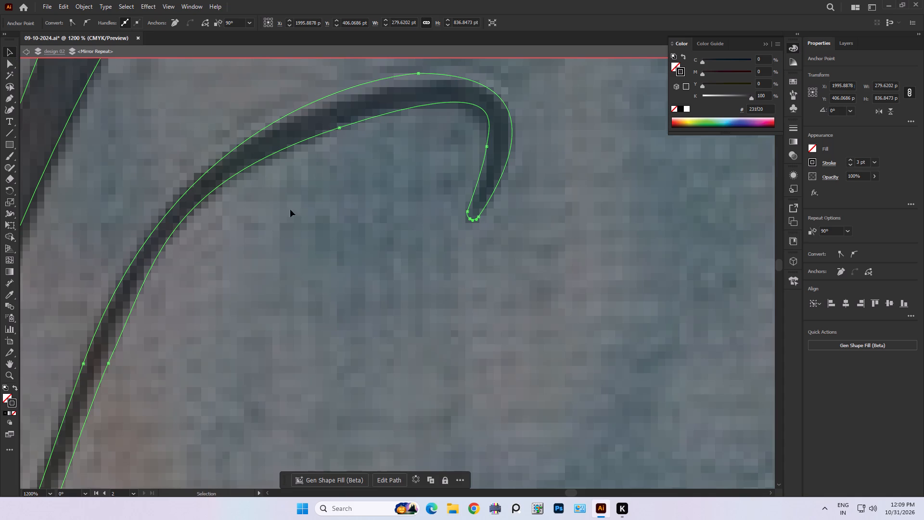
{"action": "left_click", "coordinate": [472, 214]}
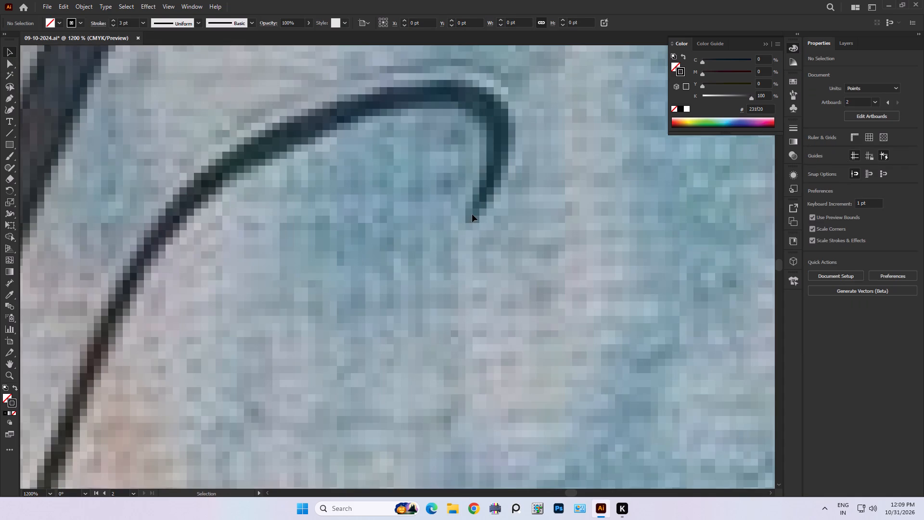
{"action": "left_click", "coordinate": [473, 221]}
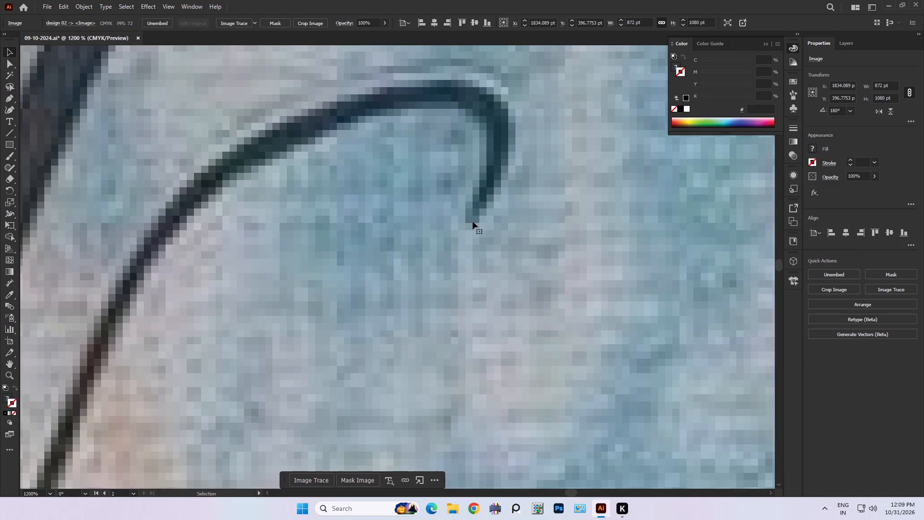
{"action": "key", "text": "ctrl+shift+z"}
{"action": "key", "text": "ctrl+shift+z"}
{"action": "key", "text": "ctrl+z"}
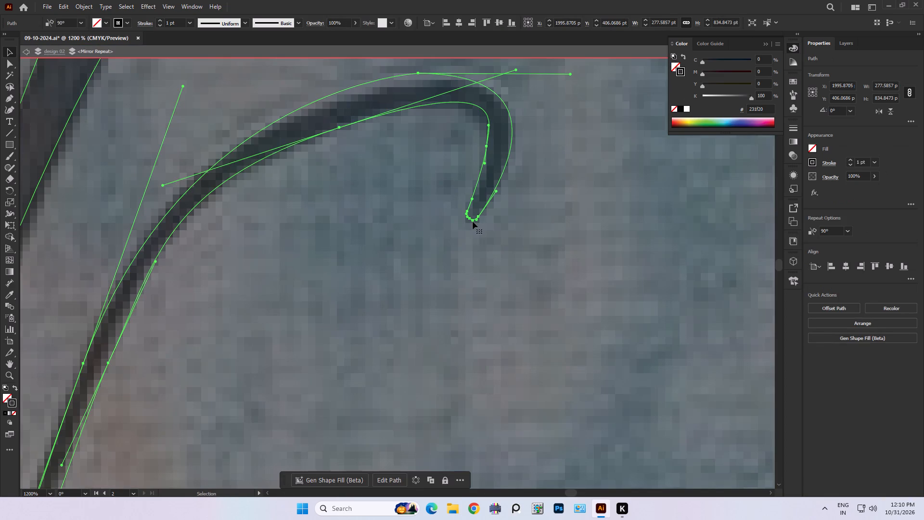
Cut the stripe outline and paste it back in place inside the mirror repeat.
{"action": "left_click", "coordinate": [9, 50]}
{"action": "key", "text": "ctrl+x"}
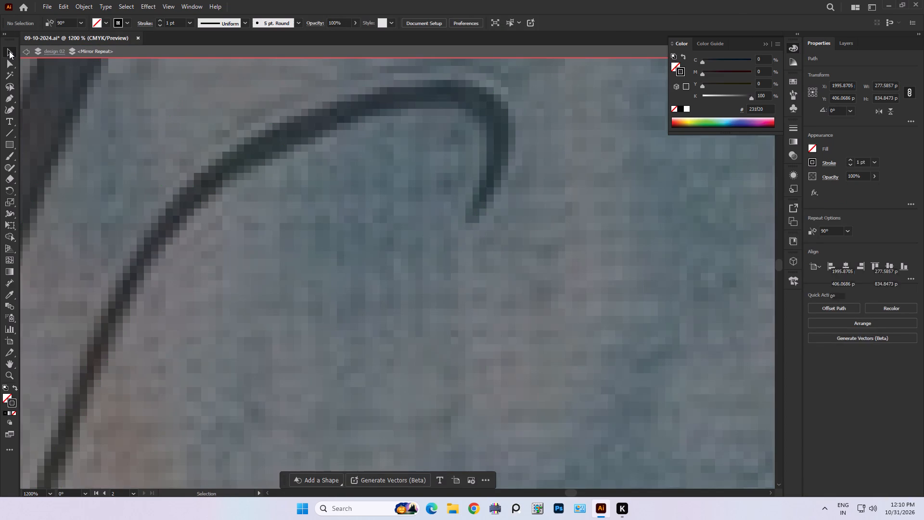
{"action": "key", "text": "ctrl+shift+v"}
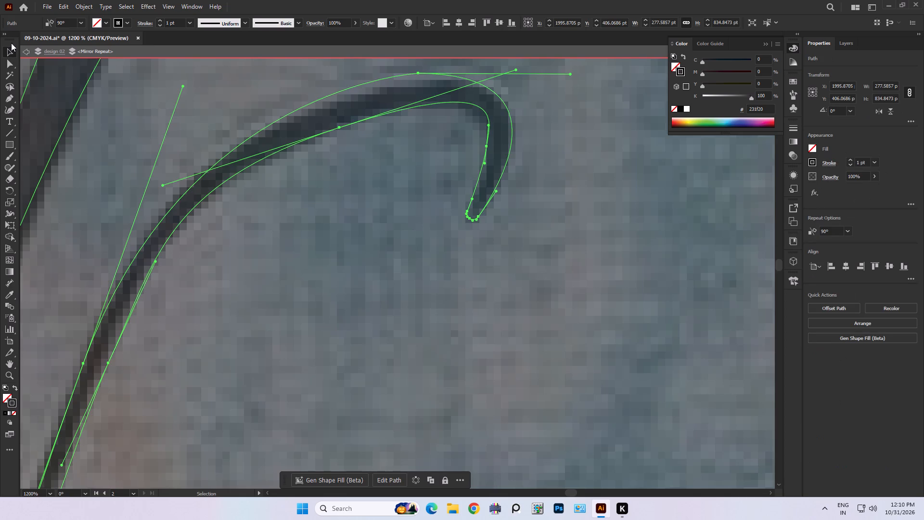
Swap the stripe's fill and stroke inside the mirror repeat to a black fill with no stroke, and deselect it.
{"action": "left_click", "coordinate": [15, 387]}
{"action": "scroll", "coordinate": [385, 269], "scroll_direction": "down", "scroll_amount": 5, "text": "alt"}
{"action": "middle_click_drag", "start_coordinate": [389, 257], "coordinate": [383, 397]}
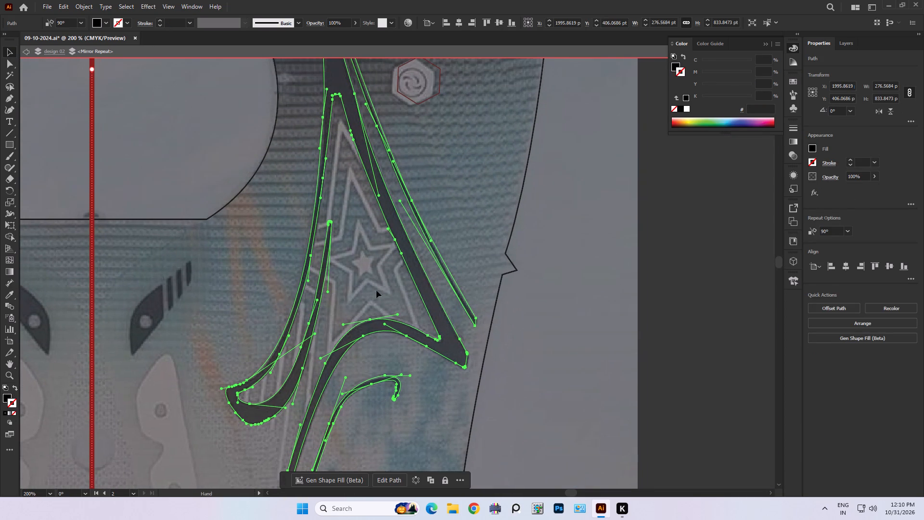
{"action": "scroll", "coordinate": [346, 227], "scroll_direction": "down", "scroll_amount": 1, "text": "alt"}
{"action": "left_click", "coordinate": [677, 153]}
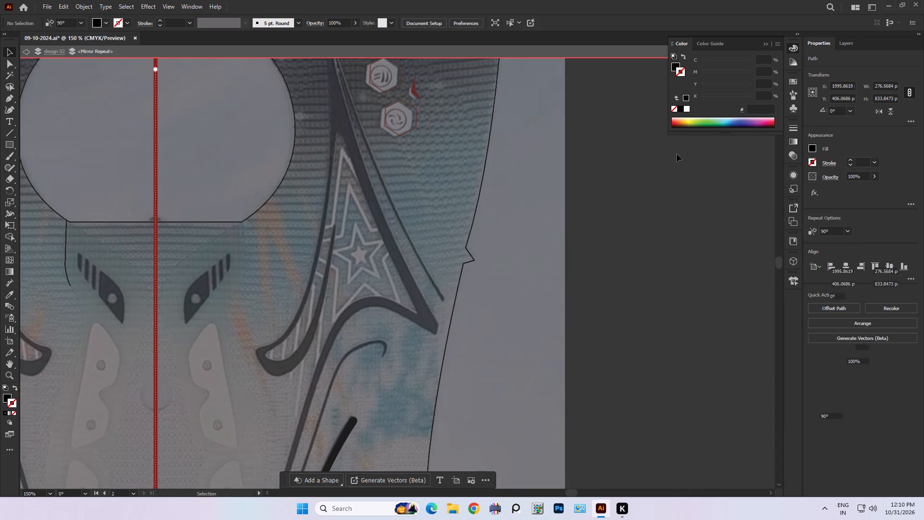
Exit the mirror repeat's isolation and paste the cut stripe outline in place outside the repeat.
{"action": "key", "text": "Escape"}
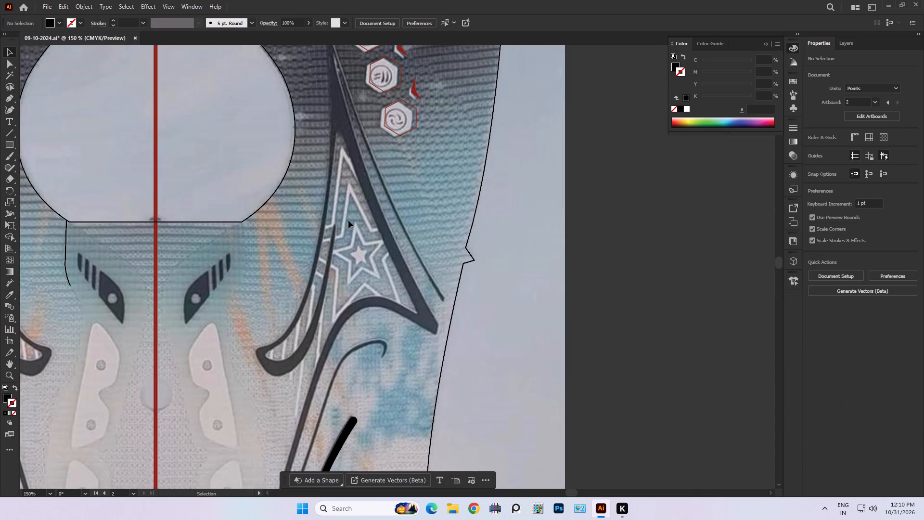
{"action": "key", "text": "Escape"}
{"action": "left_click", "coordinate": [334, 230]}
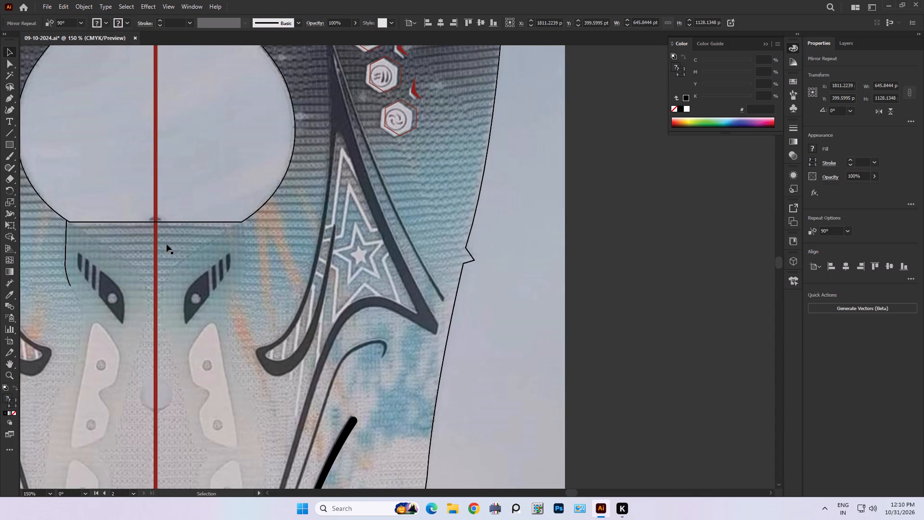
{"action": "left_click", "coordinate": [154, 243]}
{"action": "left_click", "coordinate": [155, 242]}
{"action": "key", "text": "ctrl+shift+v"}
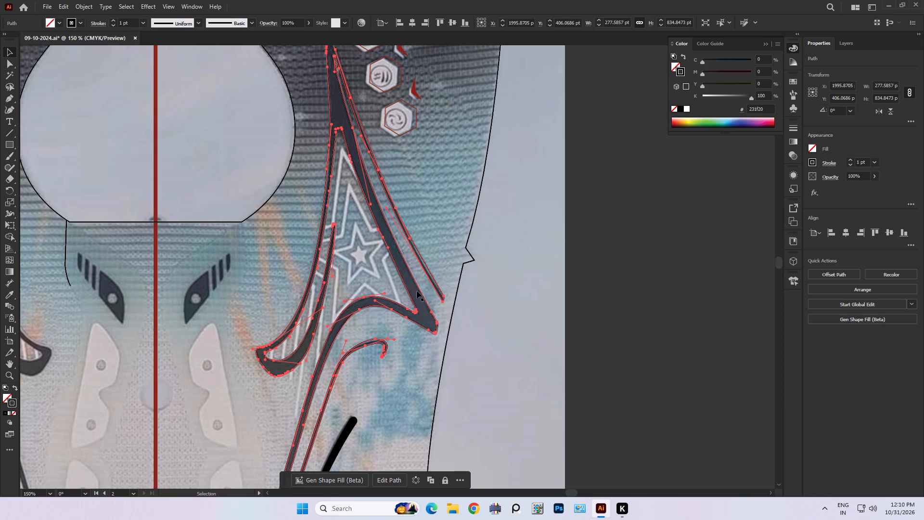
Swap the pasted stripe's fill and stroke to a solid black fill with no stroke, and deselect it.
{"action": "left_click", "coordinate": [14, 389]}
{"action": "left_click", "coordinate": [616, 256]}
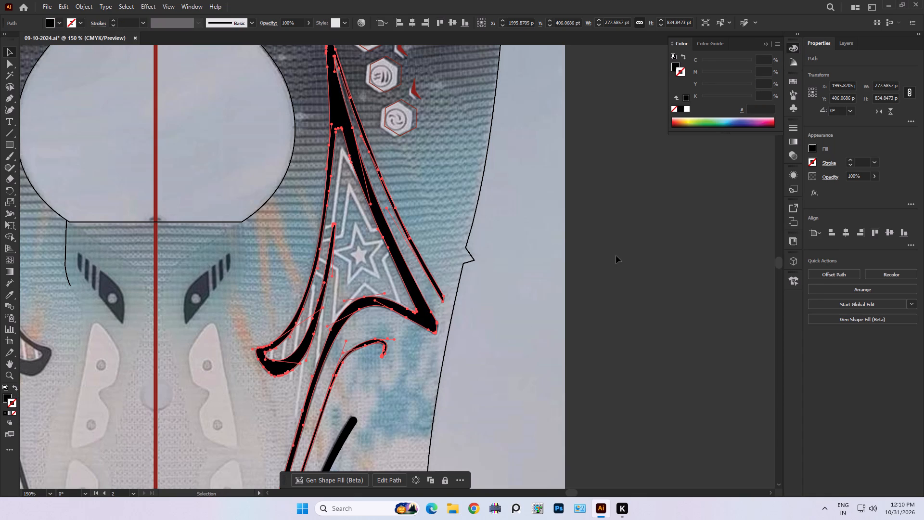
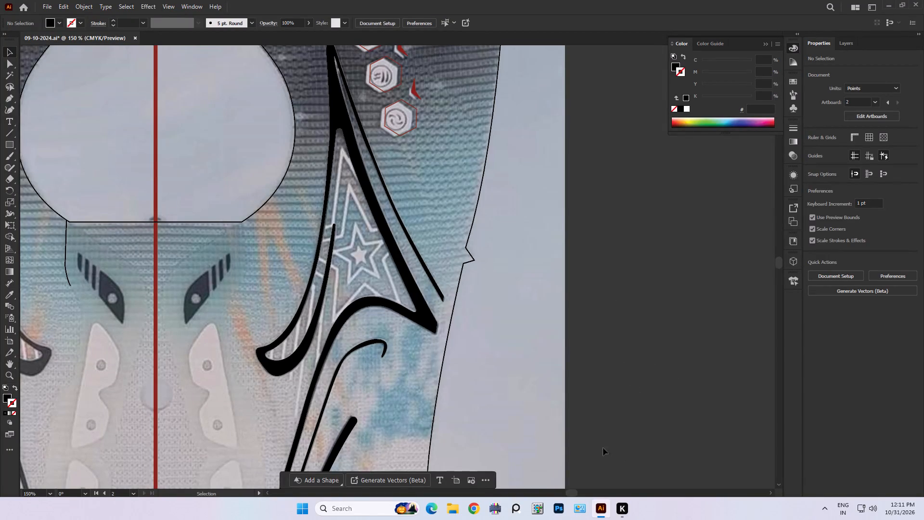
Select the placed shoe reference image behind the traced black stripe artwork.
{"action": "left_click", "coordinate": [465, 360]}
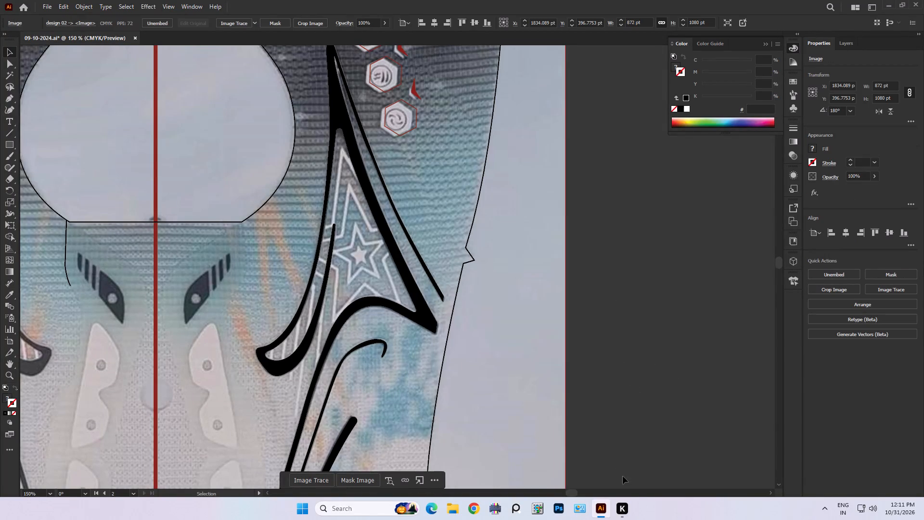